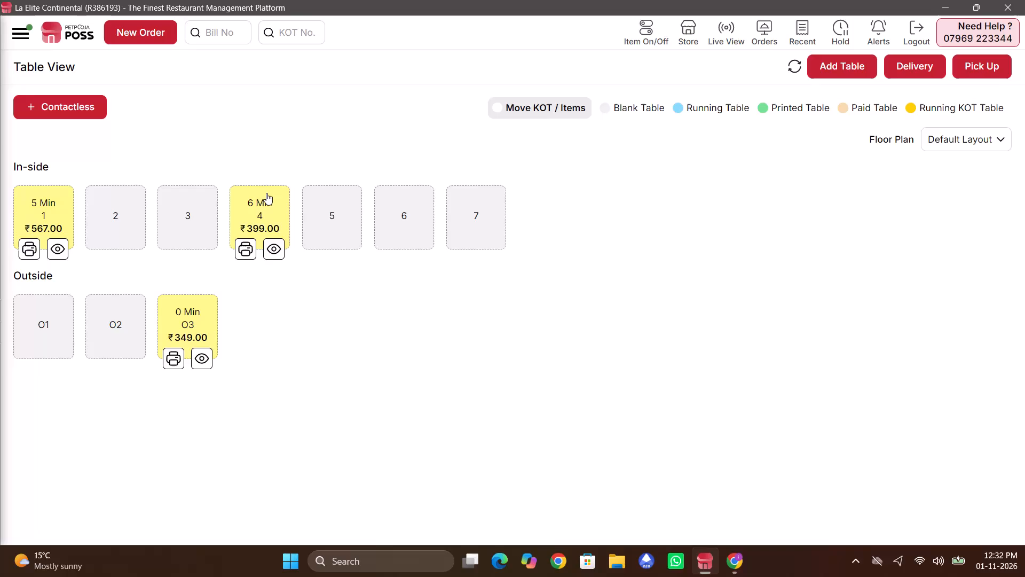
Save table 4's running order as an e-bill with UPI as payment type, and settle the table by UPI.
{"action": "left_click", "coordinate": [266, 206]}
{"action": "left_click", "coordinate": [973, 149]}
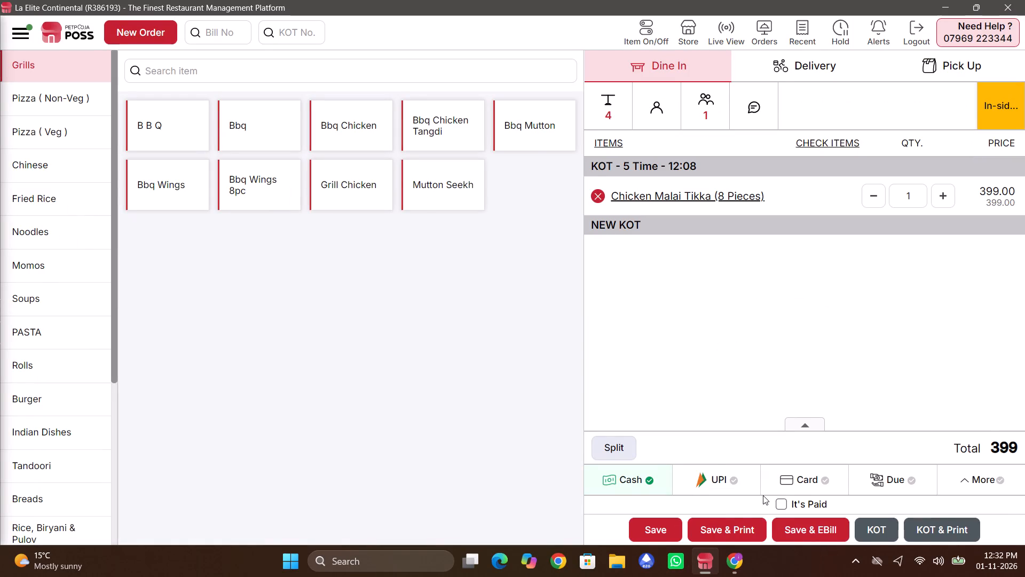
{"action": "left_click", "coordinate": [739, 481]}
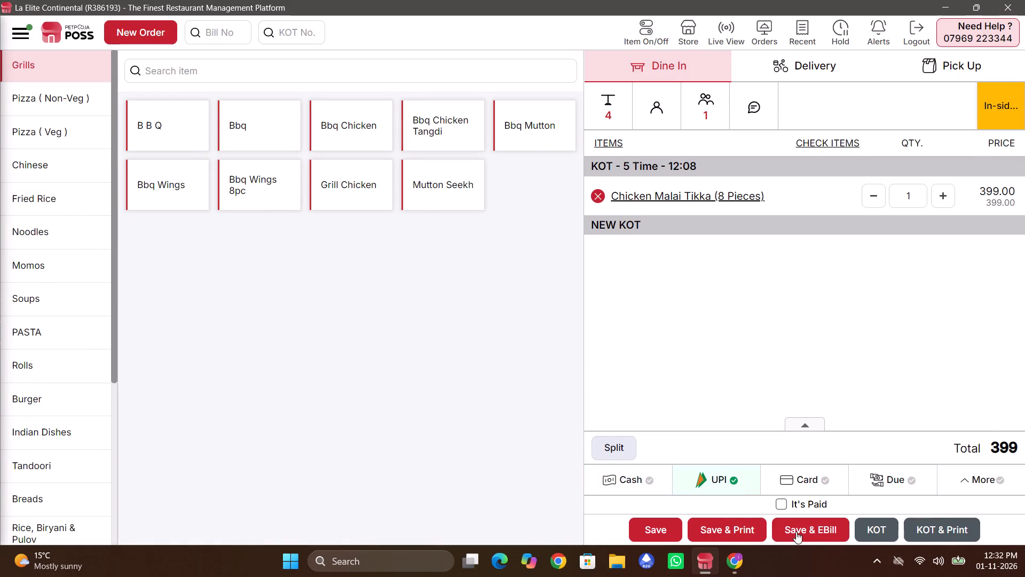
{"action": "left_click", "coordinate": [796, 531]}
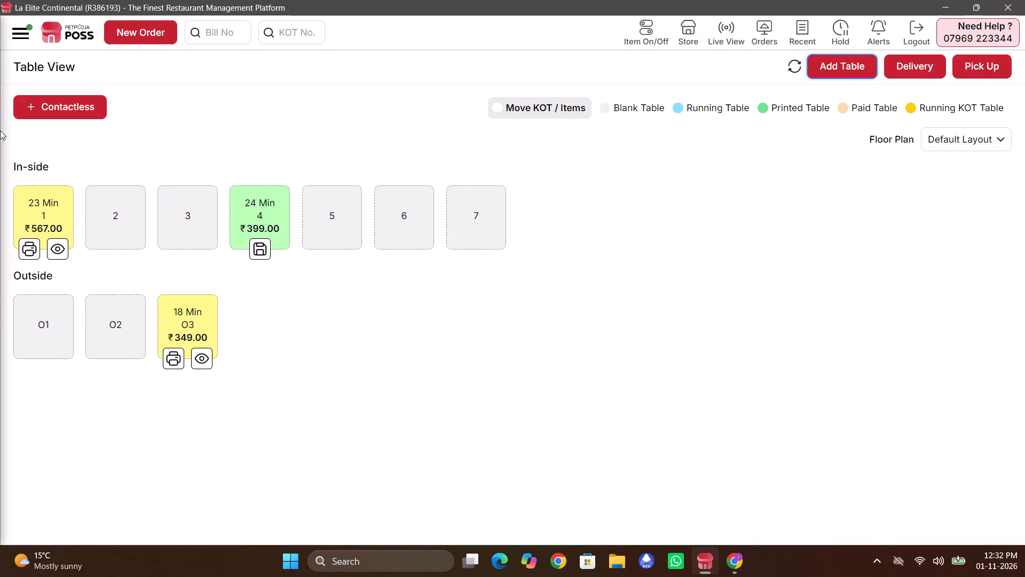
{"action": "left_click", "coordinate": [265, 245]}
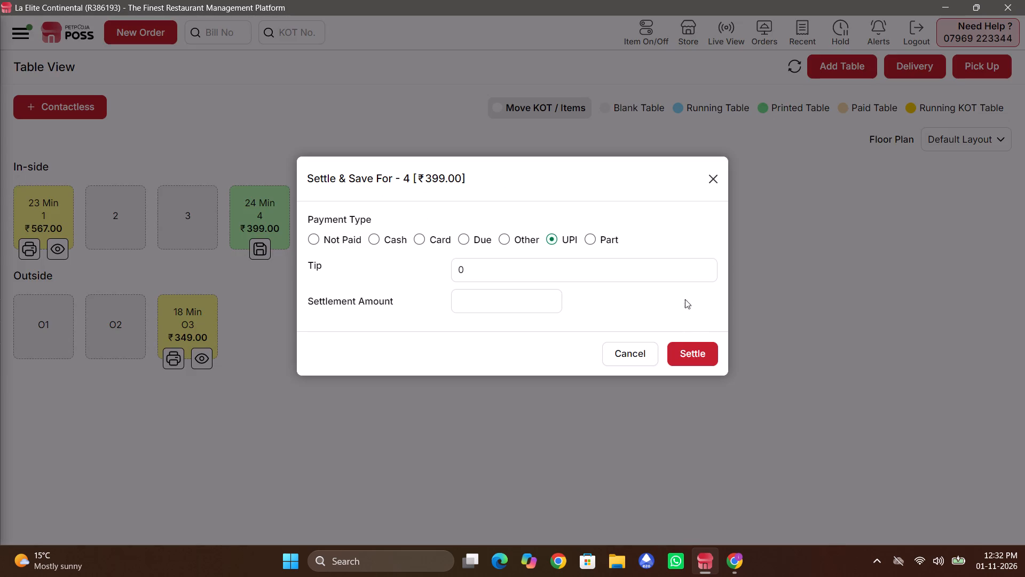
{"action": "left_click", "coordinate": [708, 356]}
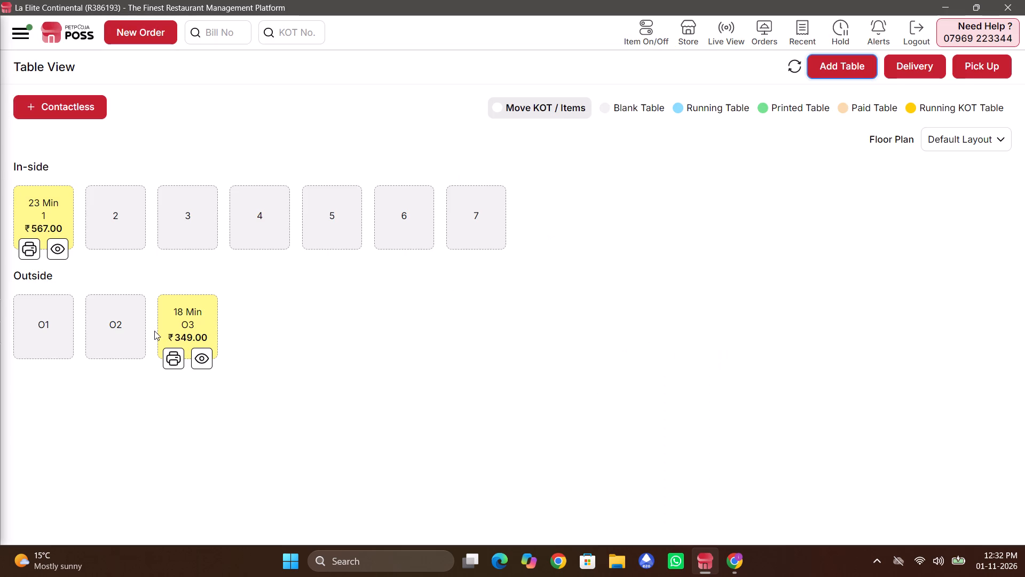
Save outside table O3's running order as an e-bill with Due as payment type, and settle the table as Due.
{"action": "left_click", "coordinate": [162, 325]}
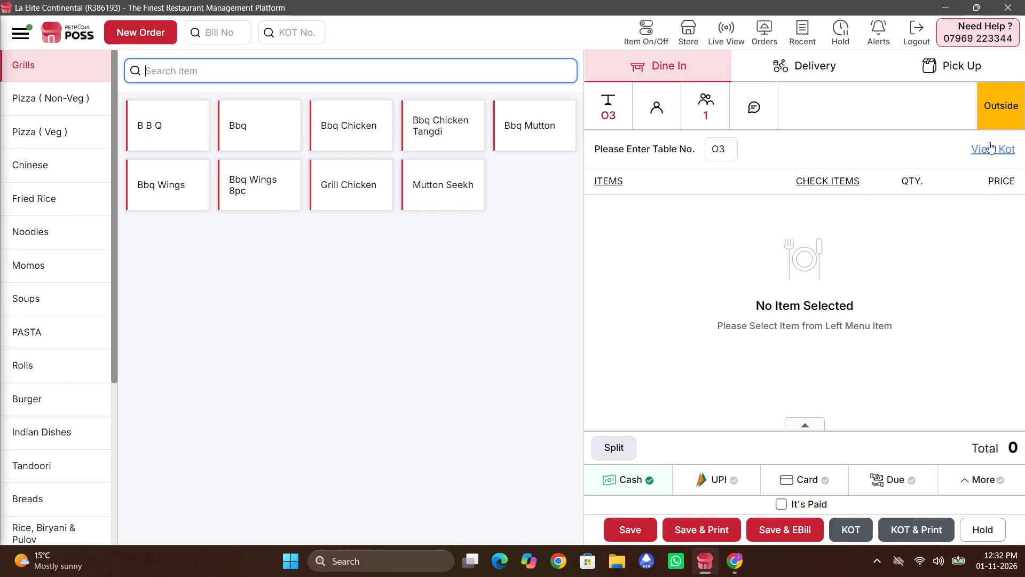
{"action": "left_click", "coordinate": [989, 142]}
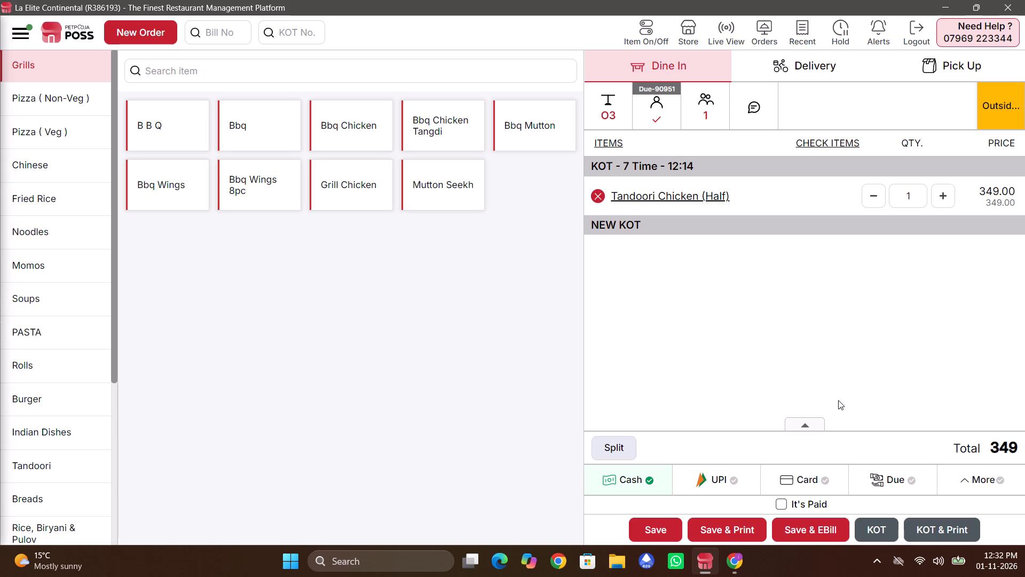
{"action": "left_click", "coordinate": [872, 467]}
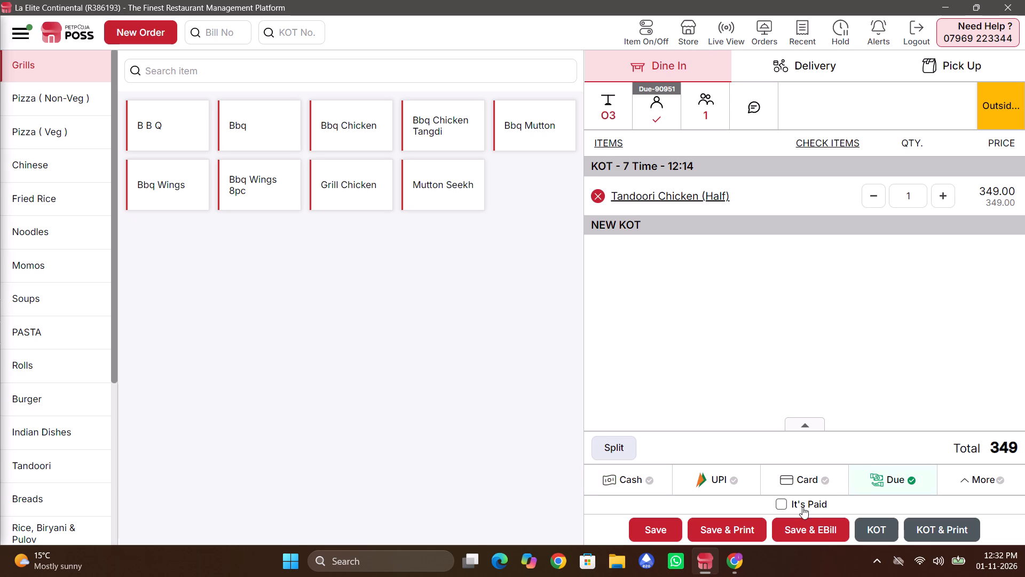
{"action": "left_click", "coordinate": [800, 527]}
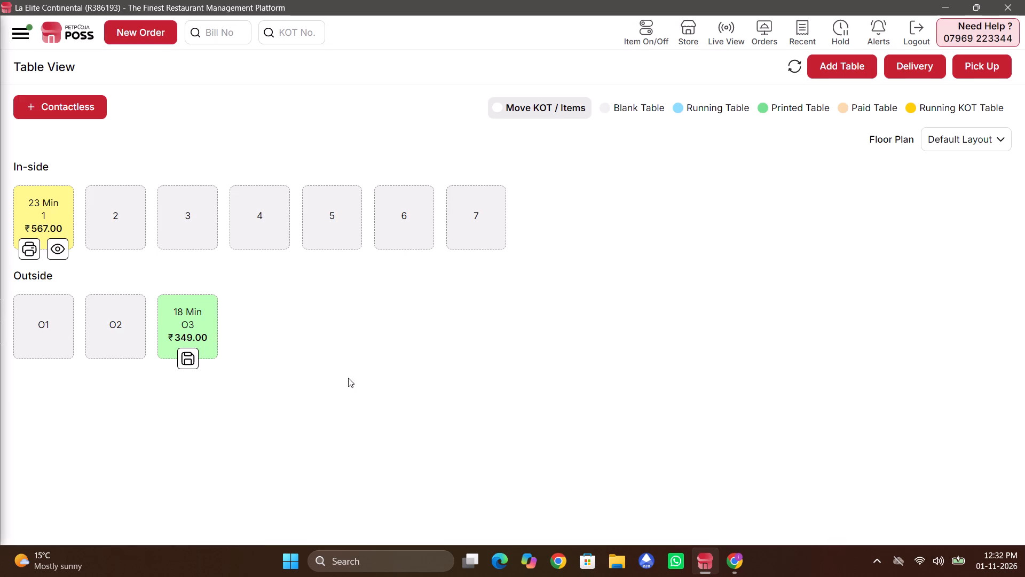
{"action": "left_click", "coordinate": [205, 363]}
{"action": "left_click", "coordinate": [174, 354]}
{"action": "left_click", "coordinate": [183, 355]}
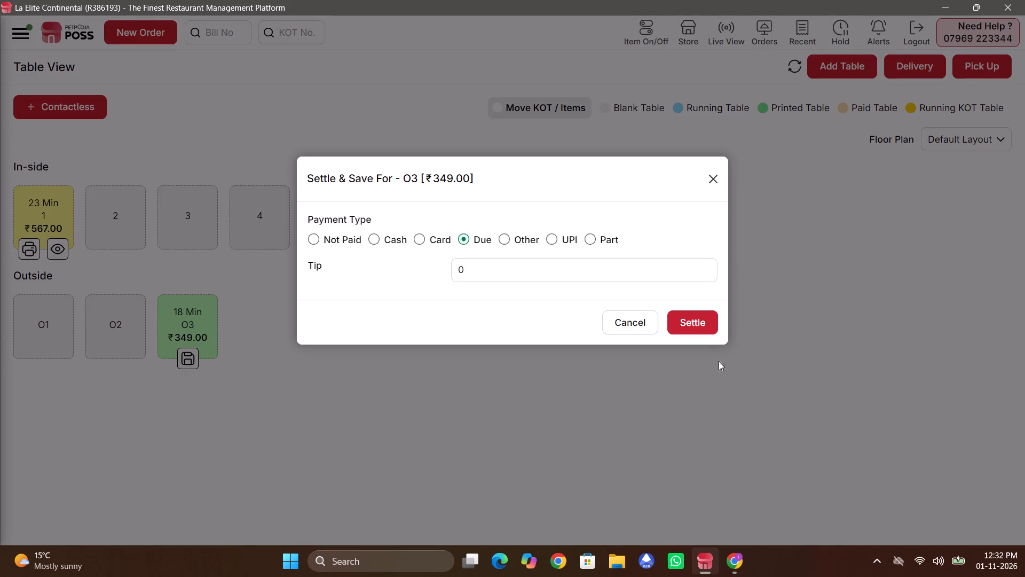
{"action": "left_click", "coordinate": [704, 341]}
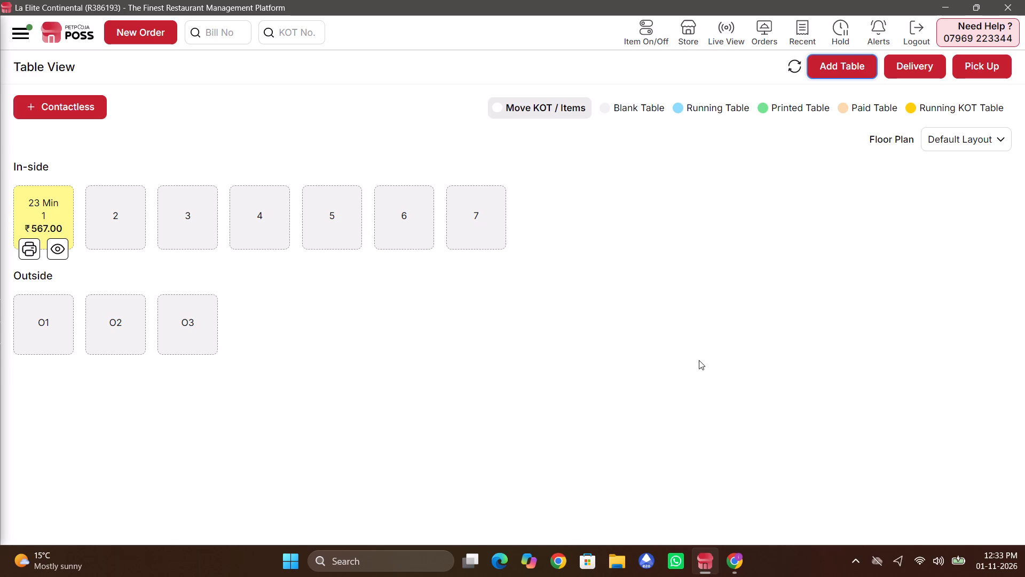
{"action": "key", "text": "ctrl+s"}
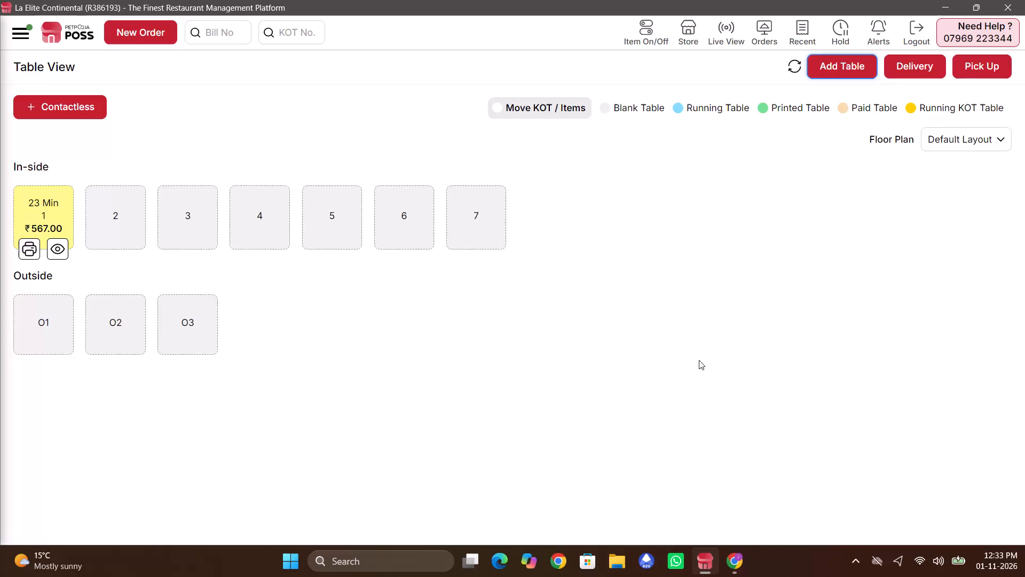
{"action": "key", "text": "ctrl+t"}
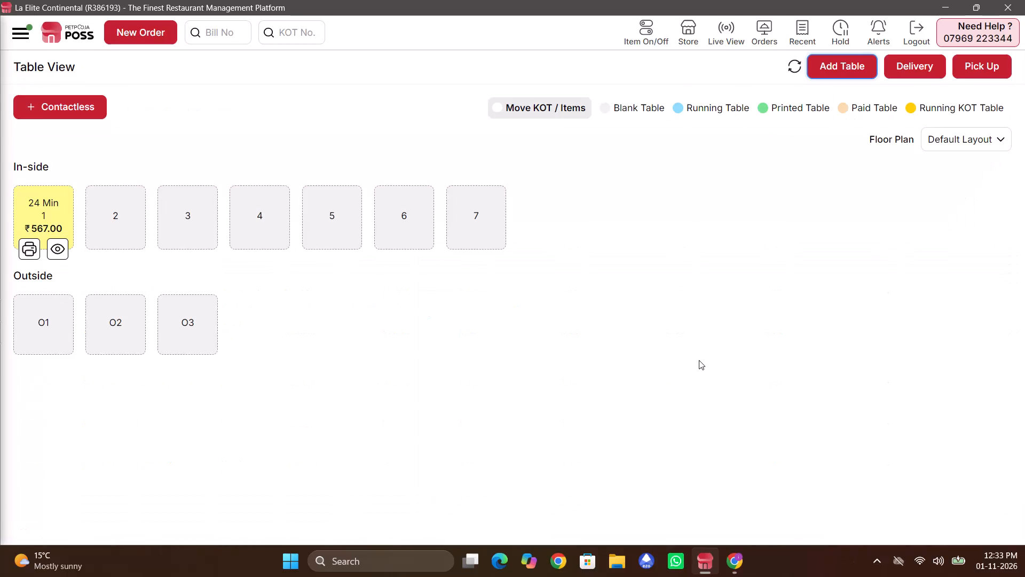
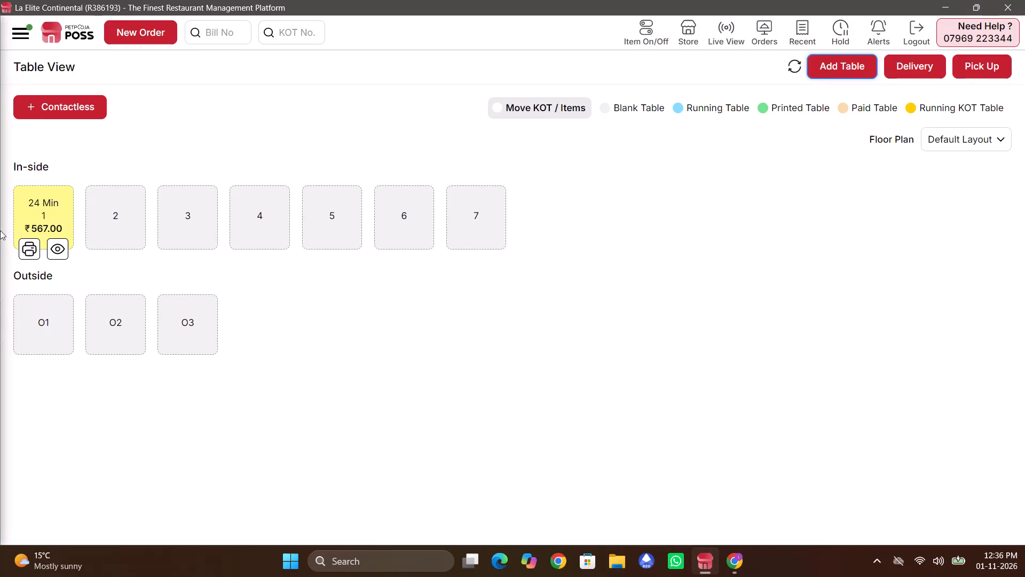
Save inside table 1's running order as an e-bill with UPI as payment type, and settle the table by UPI.
{"action": "left_click", "coordinate": [58, 238]}
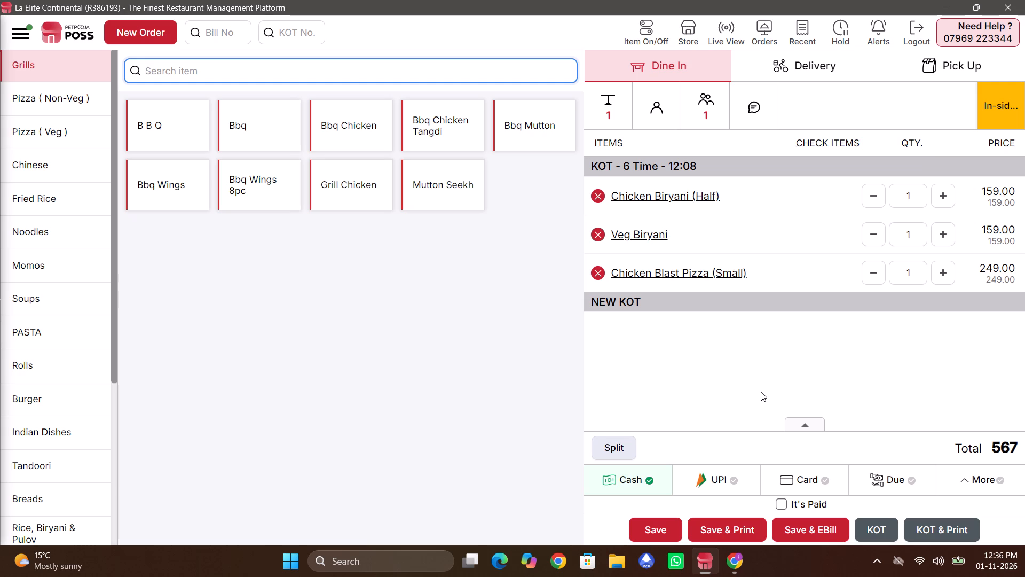
{"action": "left_click", "coordinate": [703, 493]}
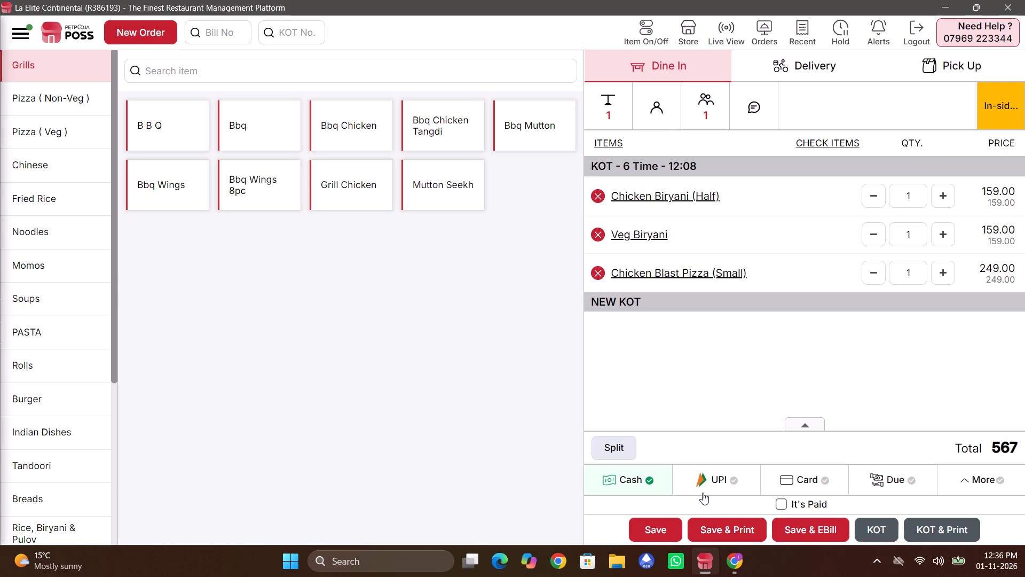
{"action": "left_click", "coordinate": [789, 527]}
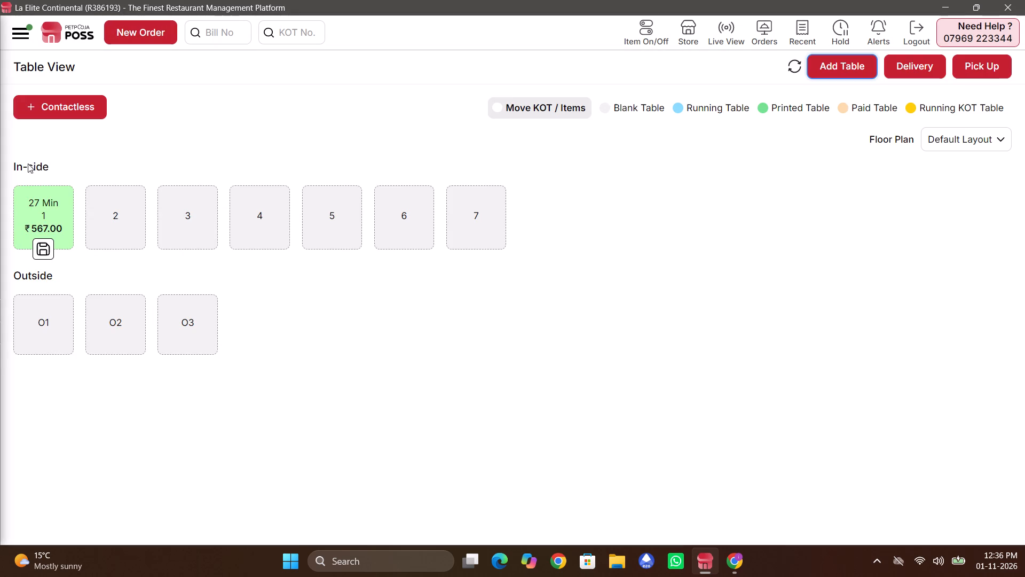
{"action": "left_click", "coordinate": [39, 259]}
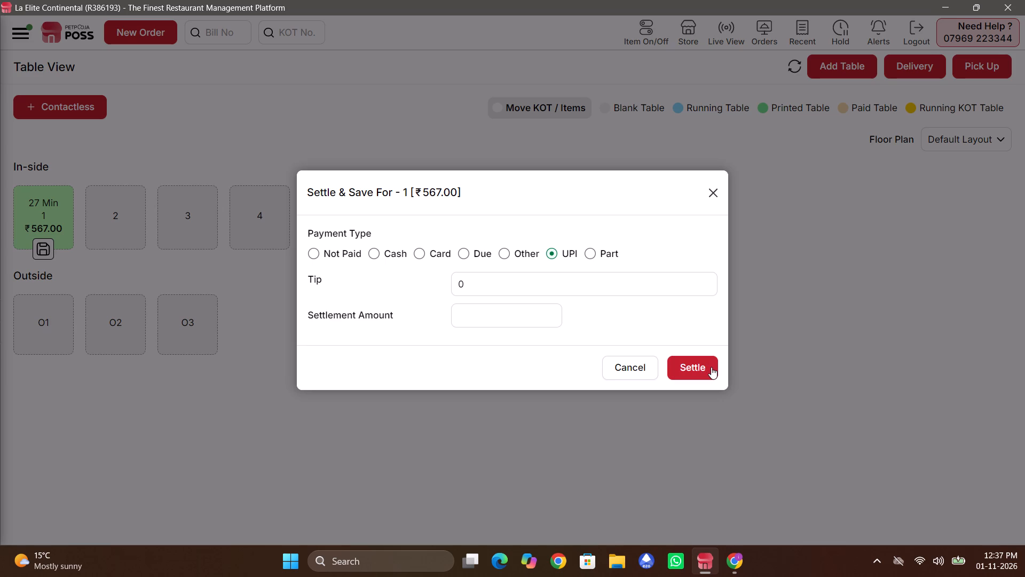
{"action": "left_click", "coordinate": [711, 367]}
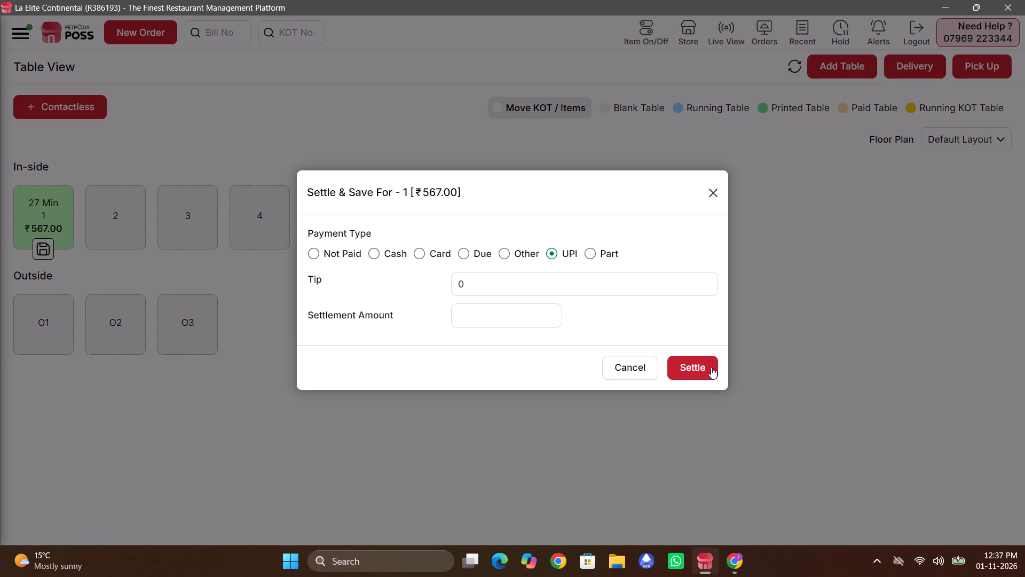
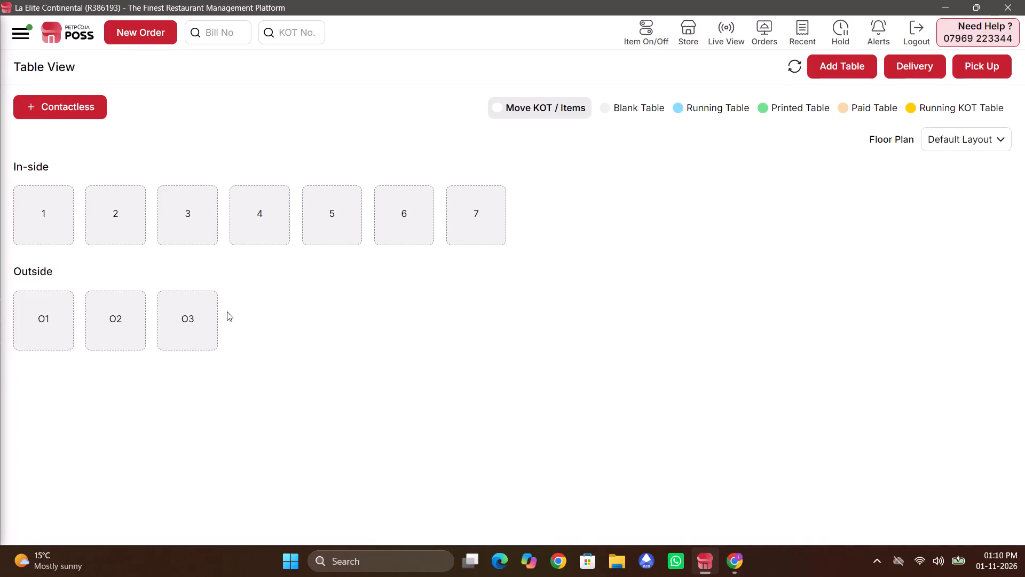
Start a dine-in order for outside table O3 and add one Small Chicken Blast Pizza.
{"action": "left_click", "coordinate": [204, 317]}
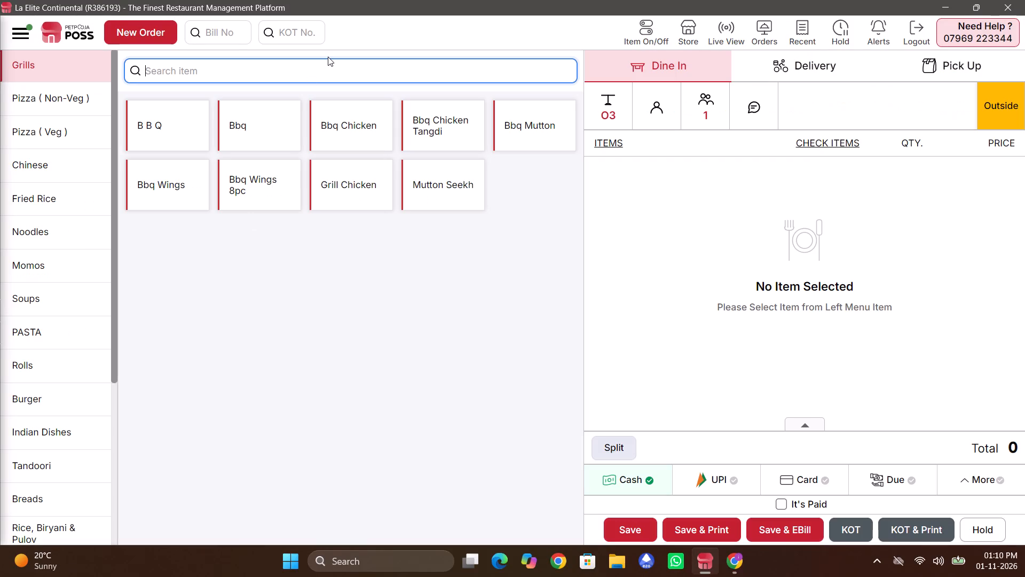
{"action": "left_click", "coordinate": [327, 73]}
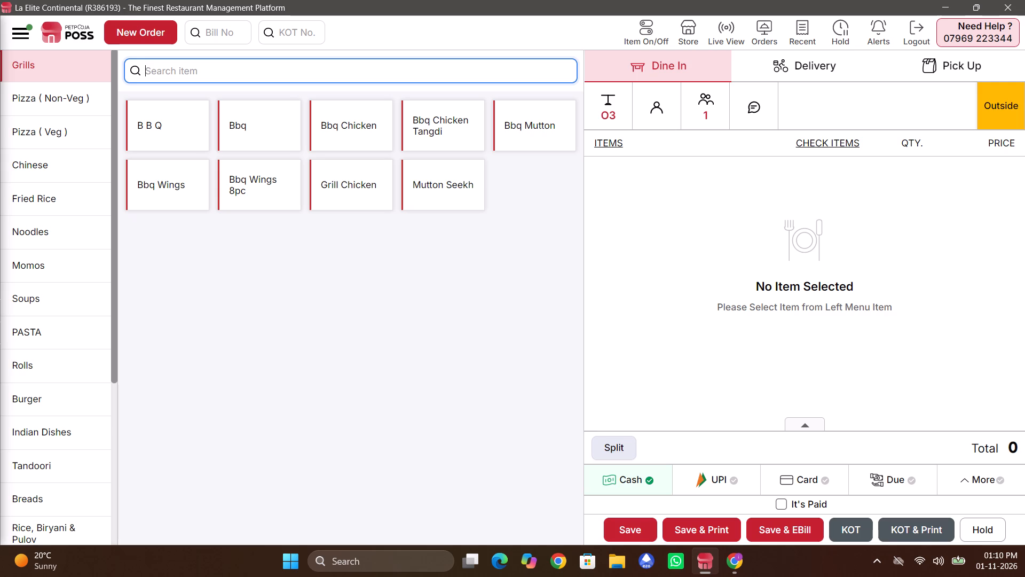
{"action": "type", "text": "blast"}
{"action": "key", "text": "Return"}
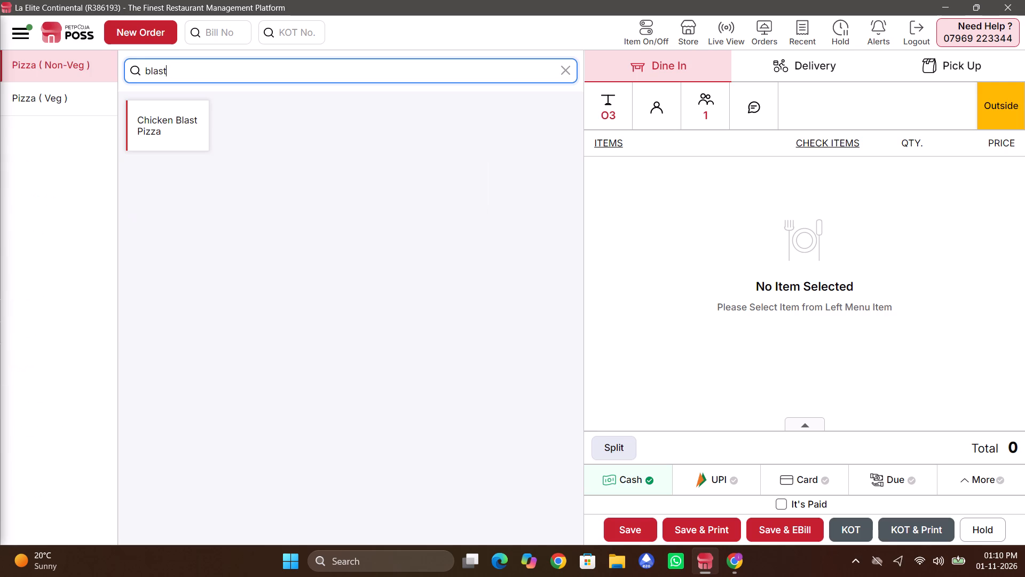
{"action": "left_click", "coordinate": [179, 126]}
{"action": "left_click", "coordinate": [737, 423]}
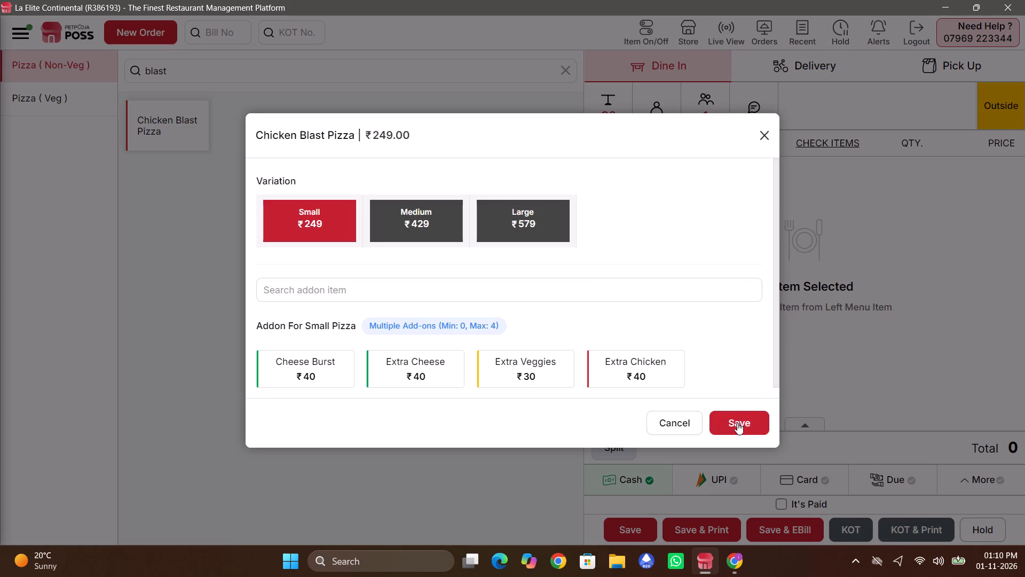
Add one Regular French Fries to table O3's order, and save the order as a printed KOT.
{"action": "double_click", "coordinate": [420, 66]}
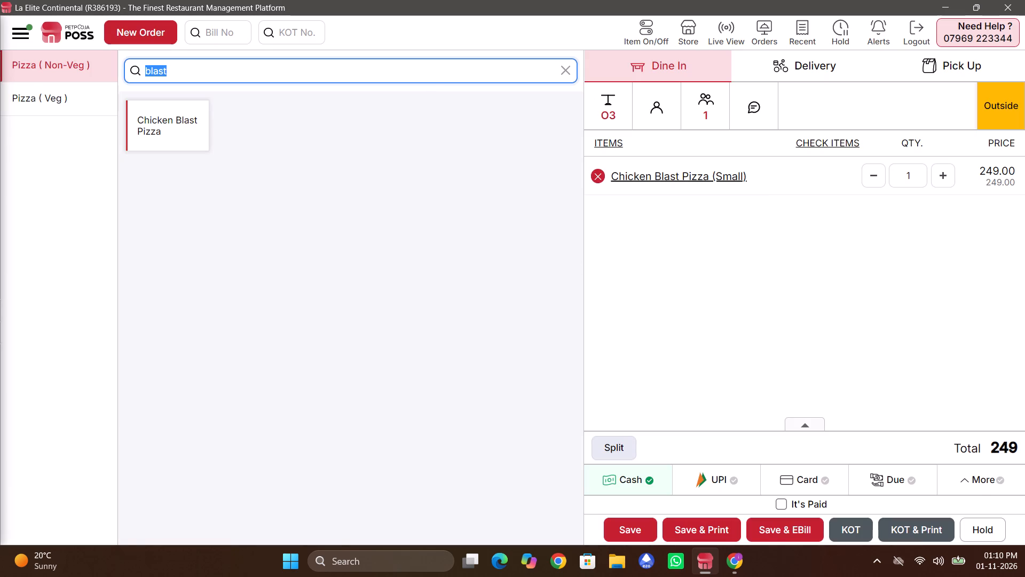
{"action": "type", "text": "fries"}
{"action": "key", "text": "Return"}
{"action": "left_click", "coordinate": [204, 138]}
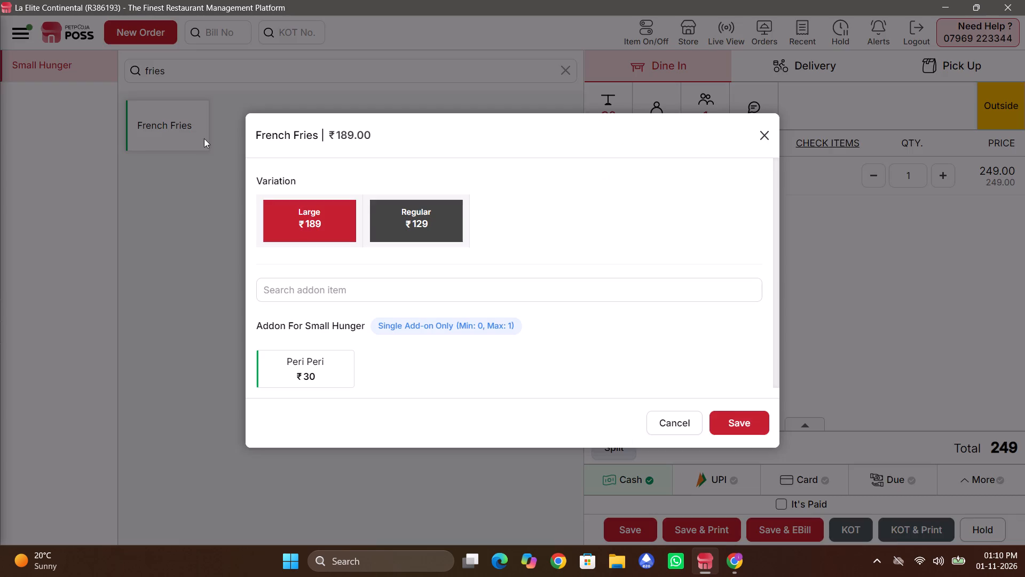
{"action": "left_click_drag", "start_coordinate": [503, 260], "coordinate": [495, 256]}
{"action": "left_click", "coordinate": [444, 243]}
{"action": "left_click", "coordinate": [737, 410]}
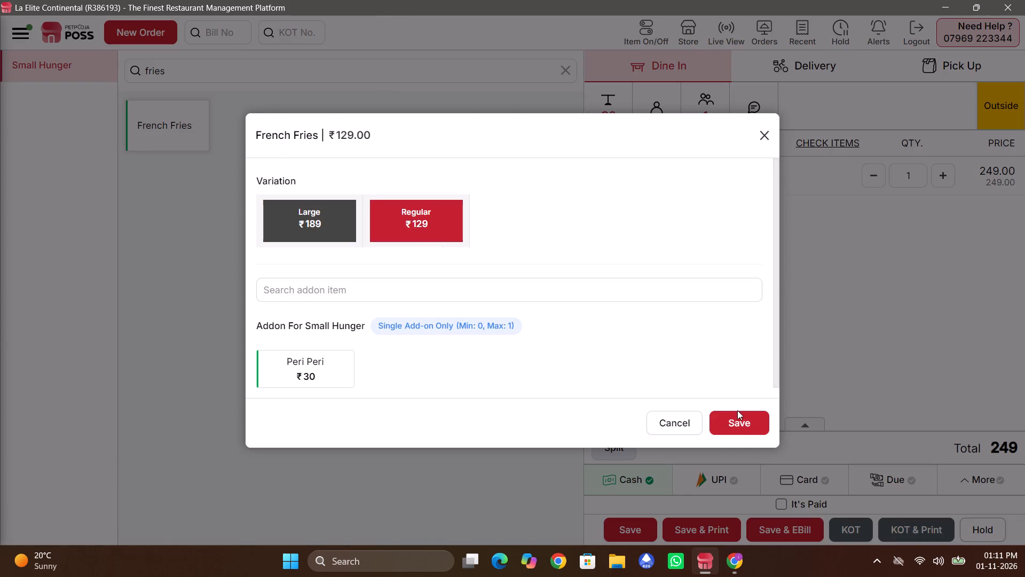
{"action": "left_click", "coordinate": [739, 425]}
{"action": "left_click", "coordinate": [936, 535]}
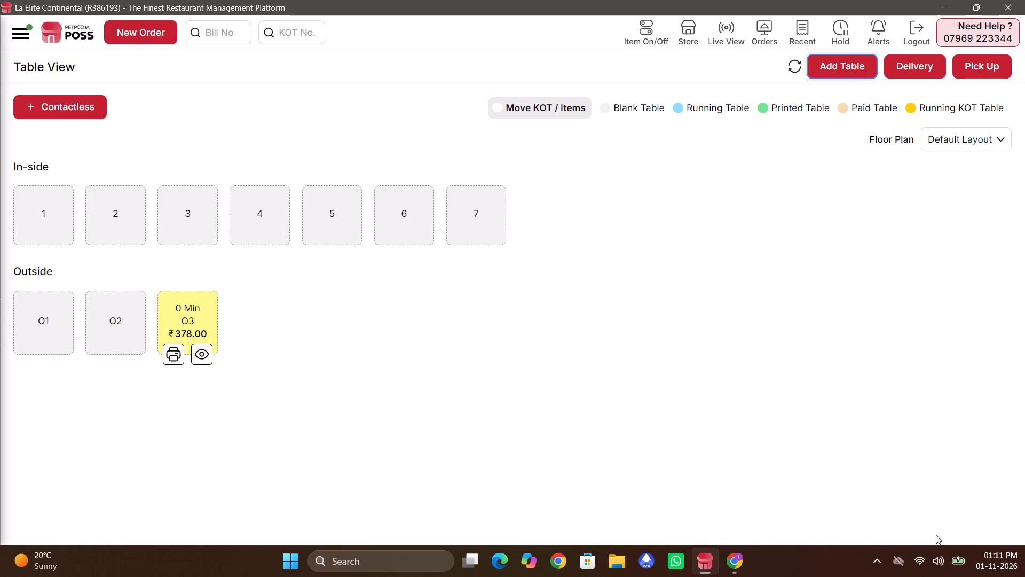
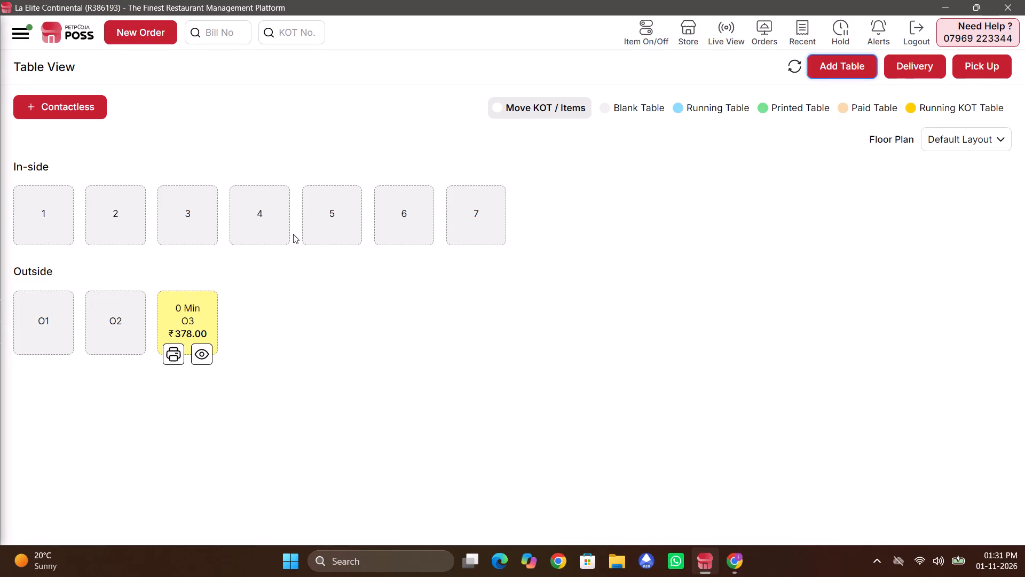
Open table O3's running KOT order, set its payment type to UPI, and save it with an e-bill.
{"action": "left_click", "coordinate": [169, 294]}
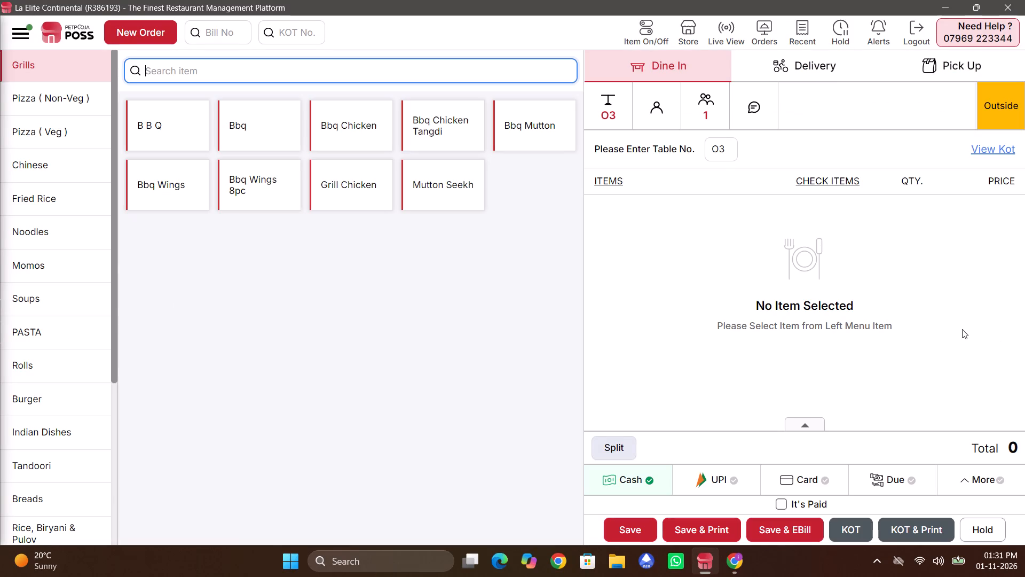
{"action": "left_click", "coordinate": [1000, 149]}
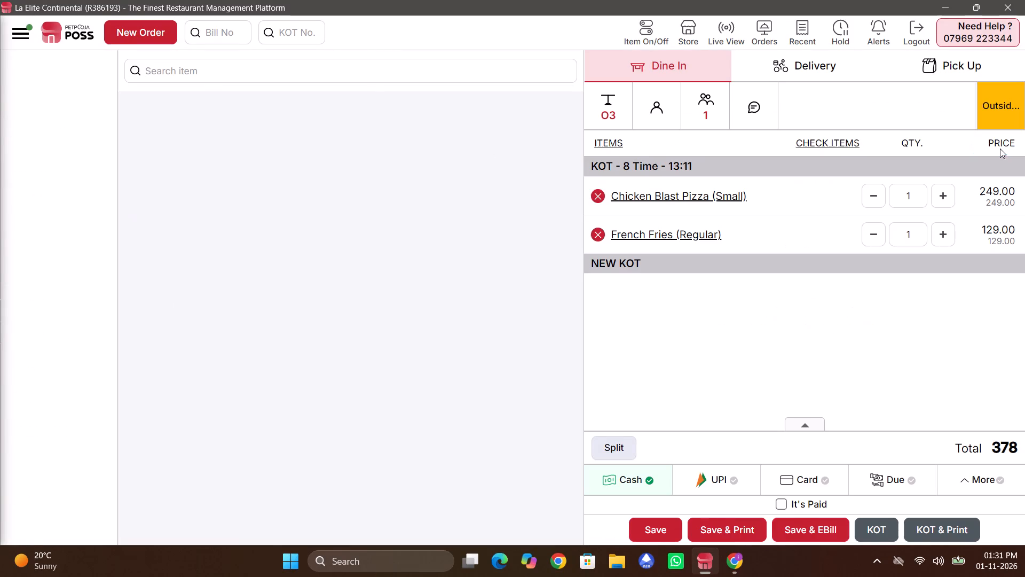
{"action": "left_click", "coordinate": [728, 494]}
{"action": "left_click", "coordinate": [729, 493]}
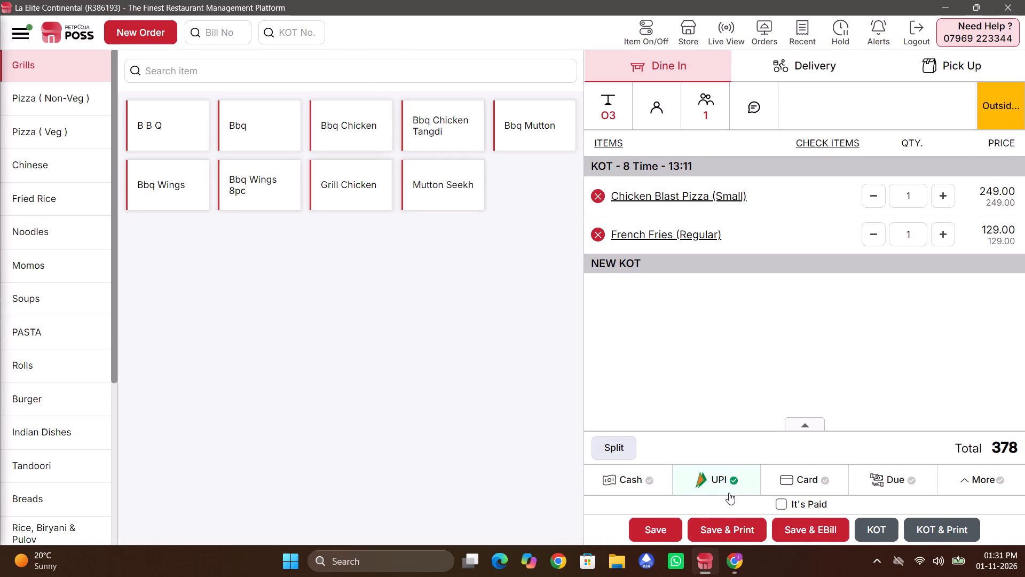
{"action": "left_click", "coordinate": [811, 530]}
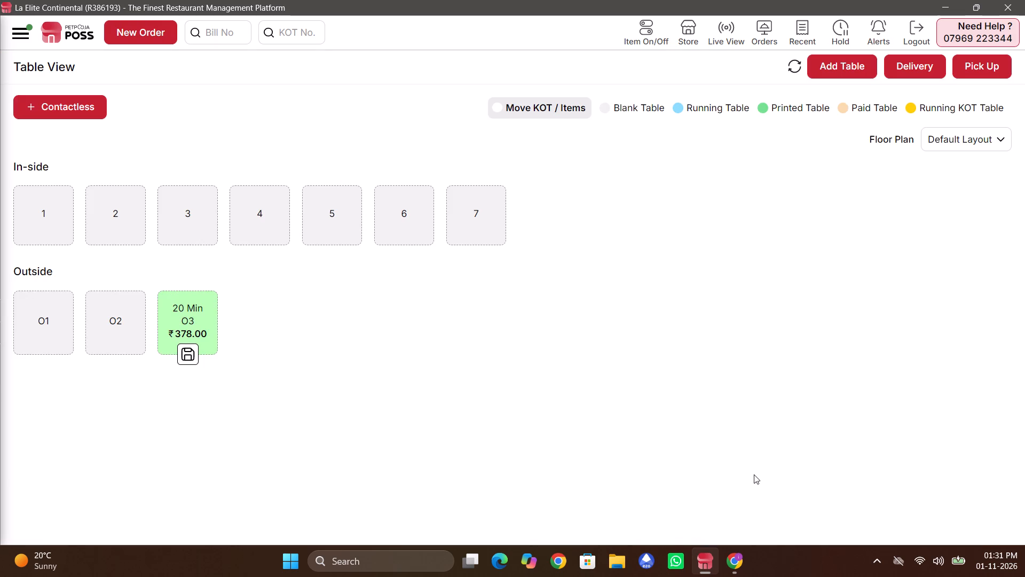
Settle and save outside table O3's bill with UPI as the payment type.
{"action": "left_click", "coordinate": [190, 356]}
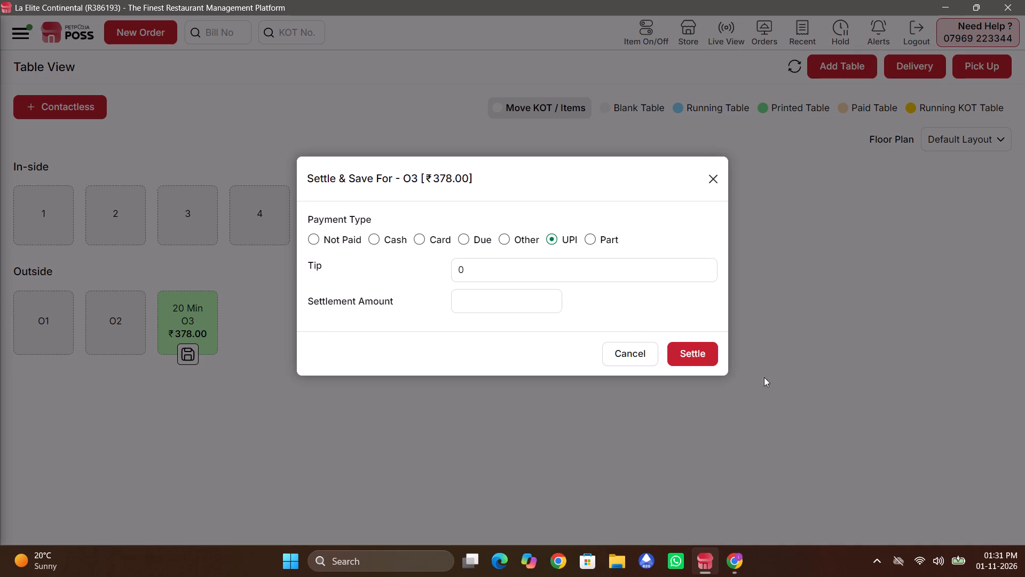
{"action": "left_click", "coordinate": [700, 359]}
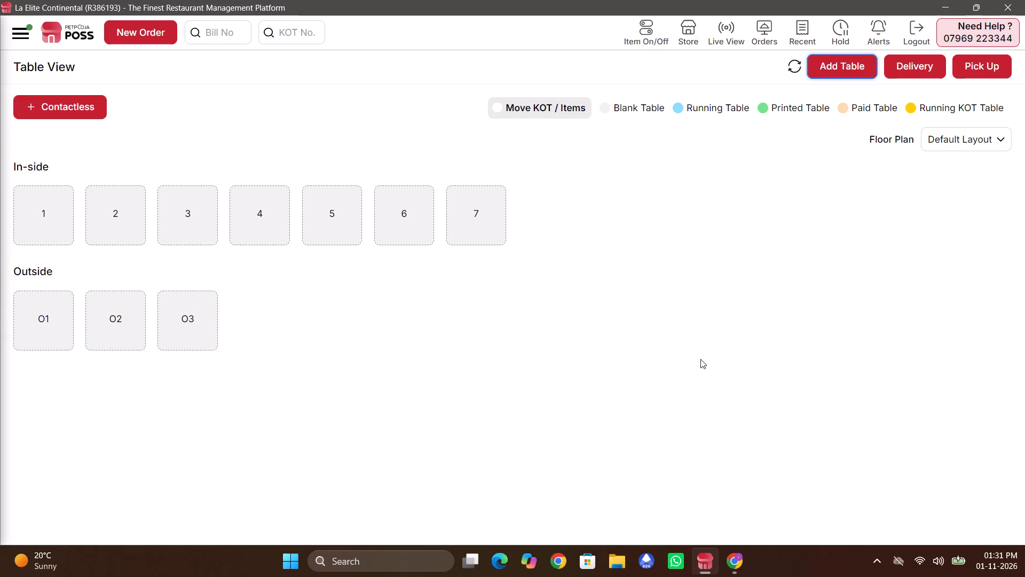
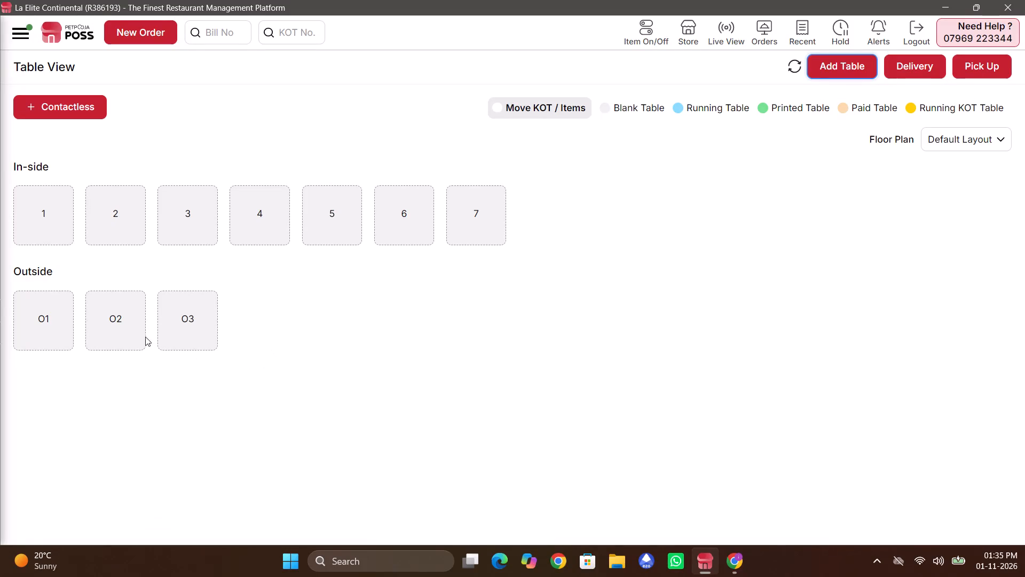
Start a dine-in order for outside table O1 and add one Chicken Curry (Half) from Indian Dishes.
{"action": "left_click", "coordinate": [43, 329]}
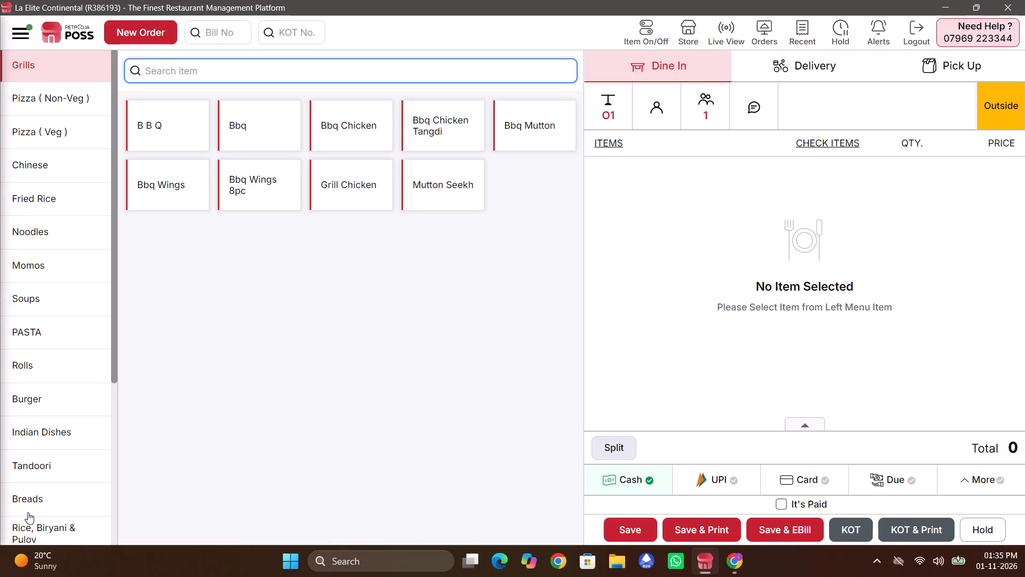
{"action": "left_click_drag", "start_coordinate": [34, 463], "coordinate": [42, 438]}
{"action": "left_click", "coordinate": [42, 438]}
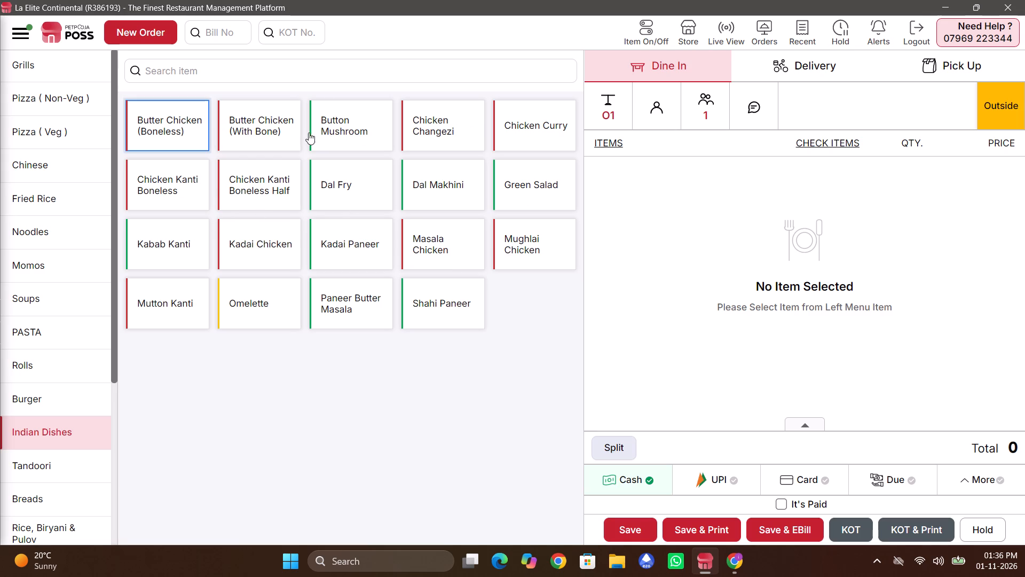
{"action": "left_click", "coordinate": [531, 125]}
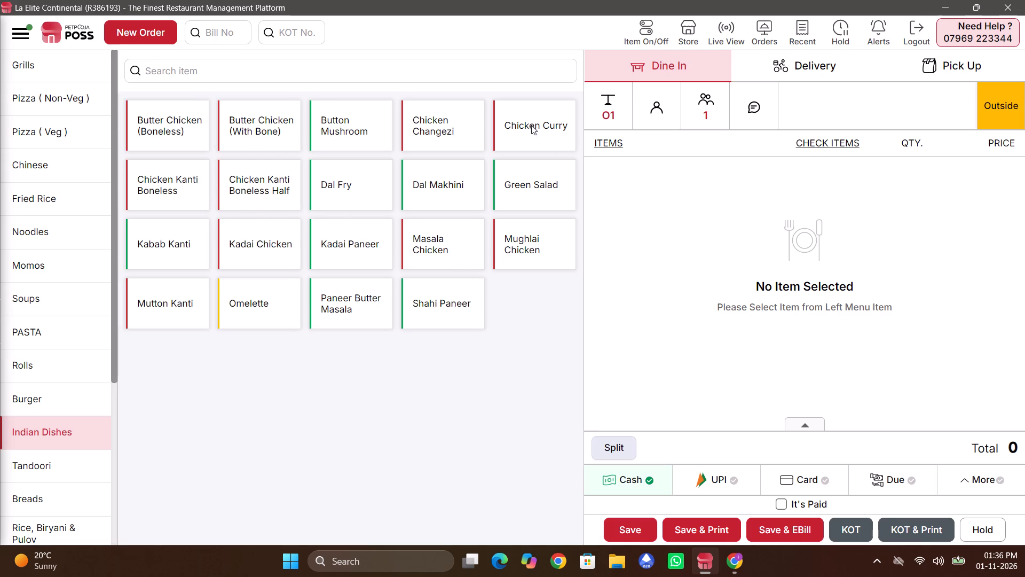
{"action": "left_click", "coordinate": [748, 358]}
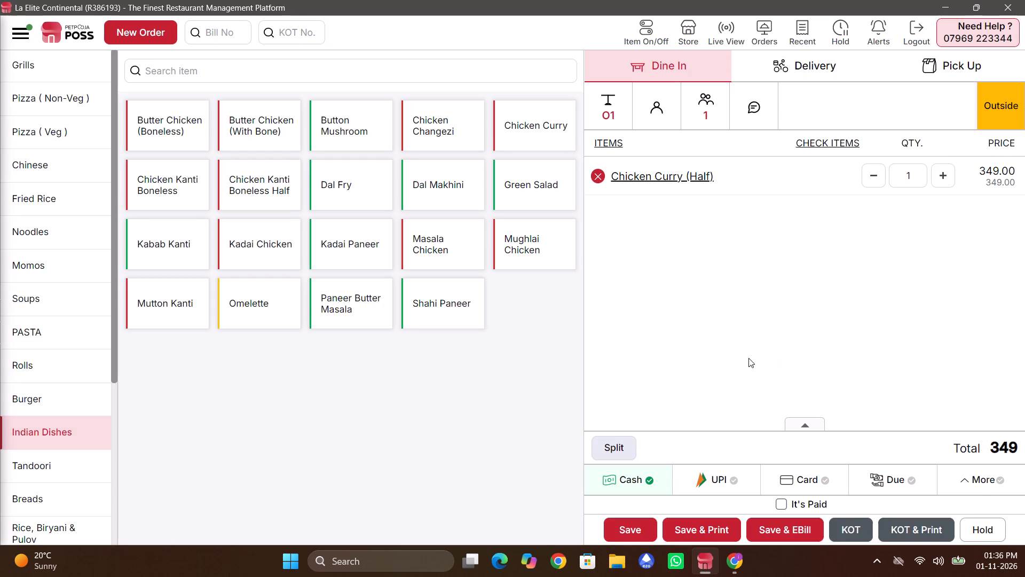
Assign the saved customer Zomato to table O1's order and submit it with a printed KOT.
{"action": "left_click", "coordinate": [660, 110]}
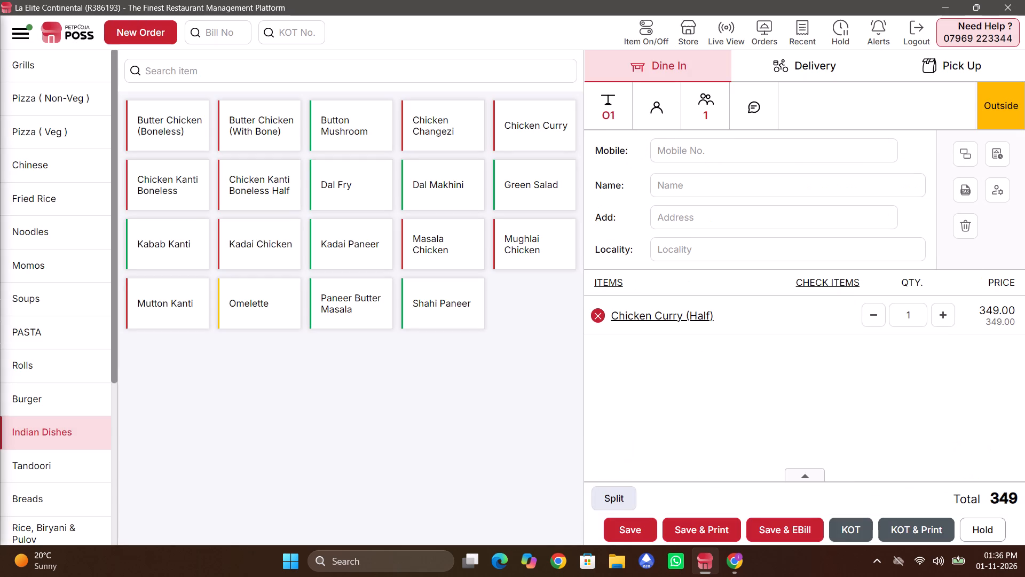
{"action": "left_click", "coordinate": [674, 184]}
{"action": "type", "text": "zom"}
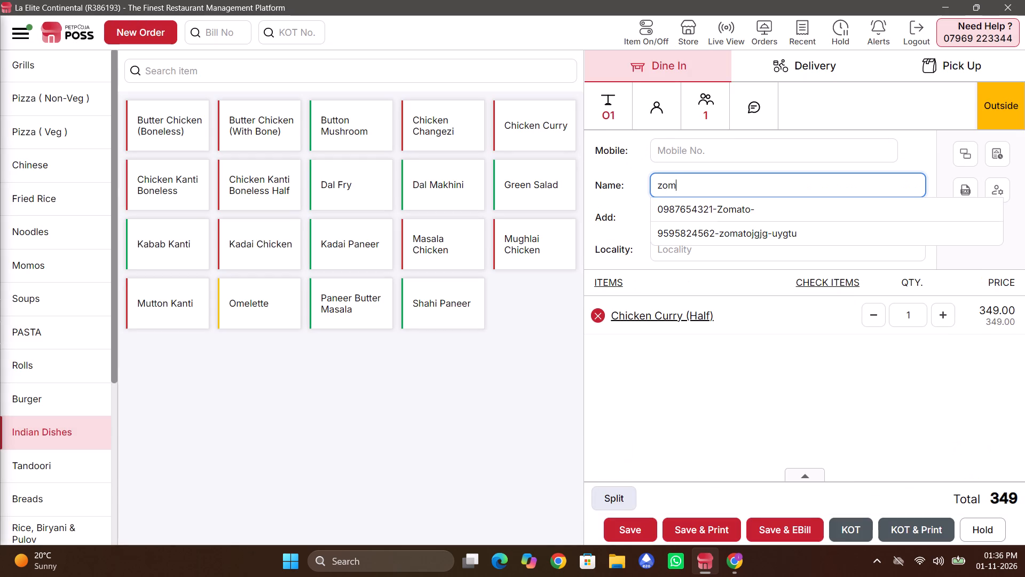
{"action": "left_click", "coordinate": [679, 204]}
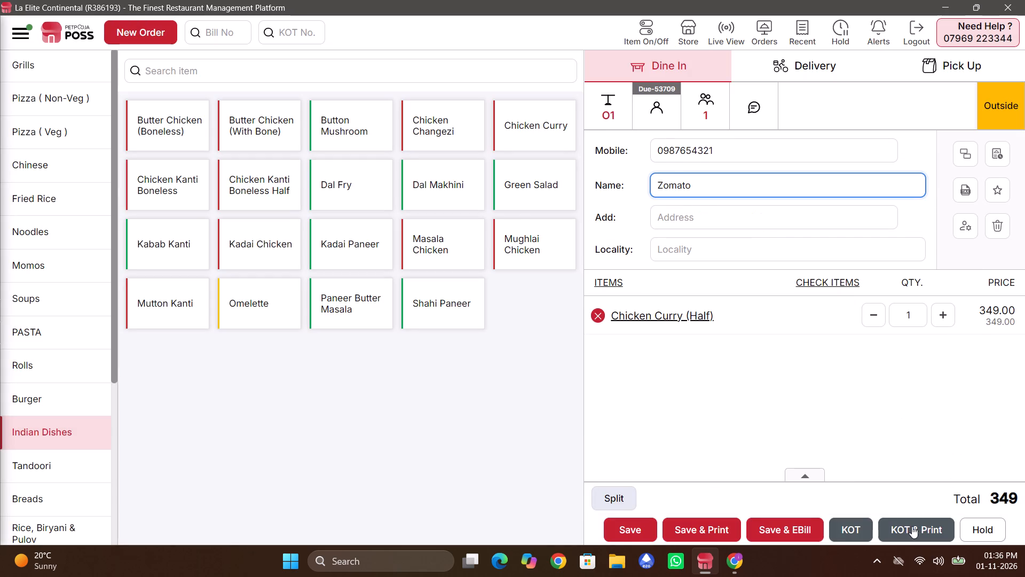
{"action": "left_click", "coordinate": [912, 526]}
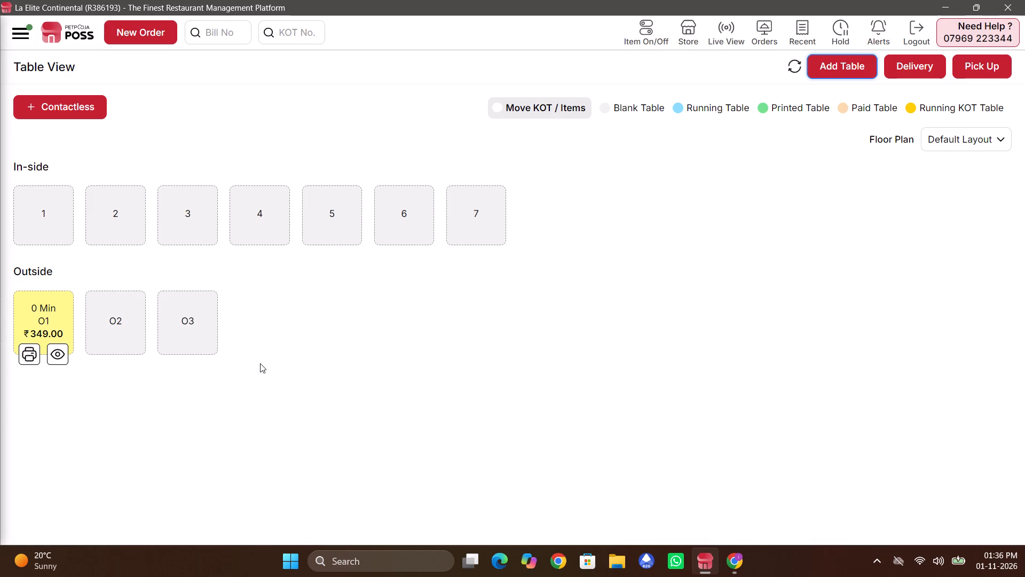
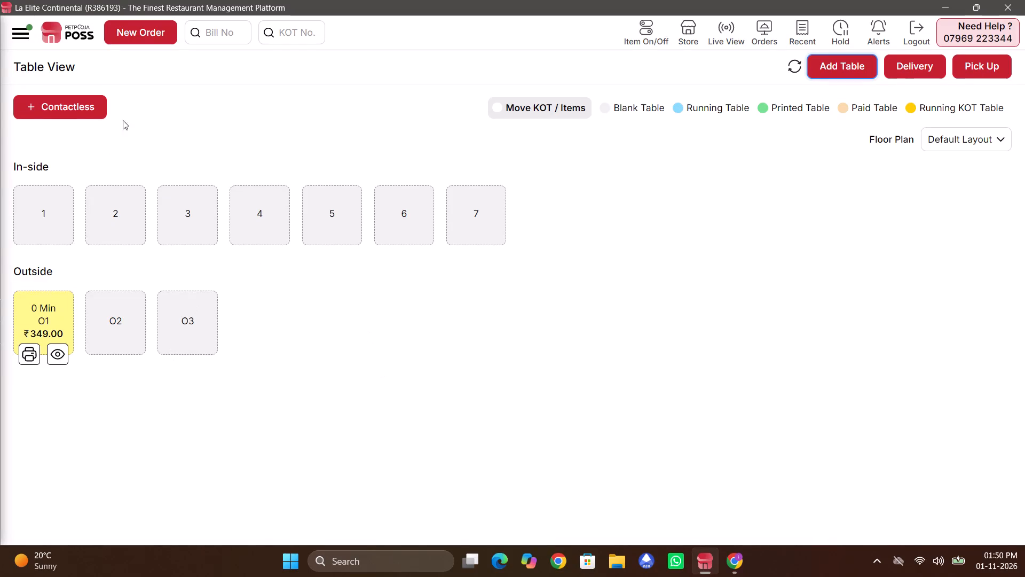
Start a dine-in order for inside table 3 and add one Chicken Fried Rice from Fried Rice.
{"action": "left_click", "coordinate": [182, 214]}
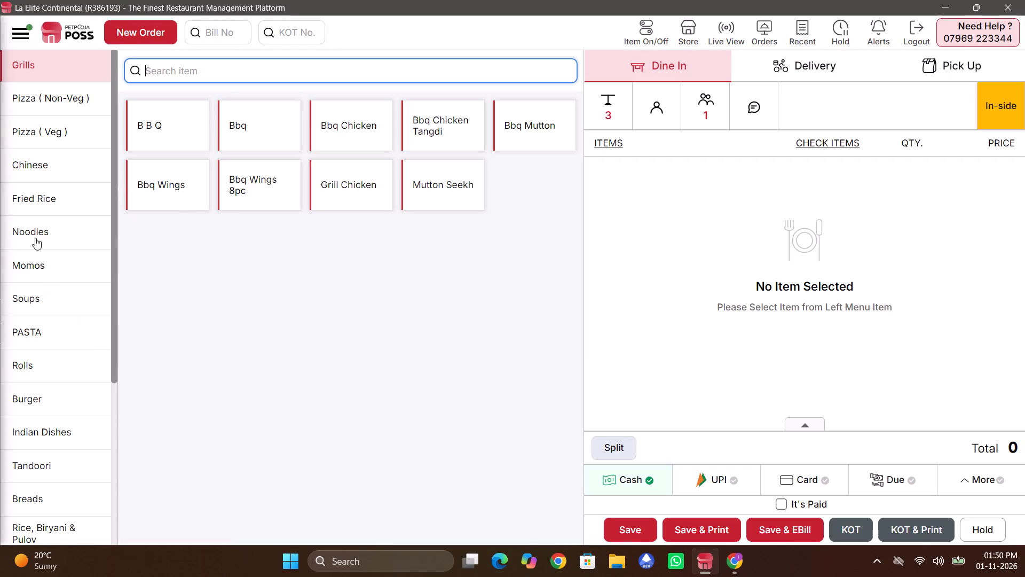
{"action": "left_click", "coordinate": [49, 197]}
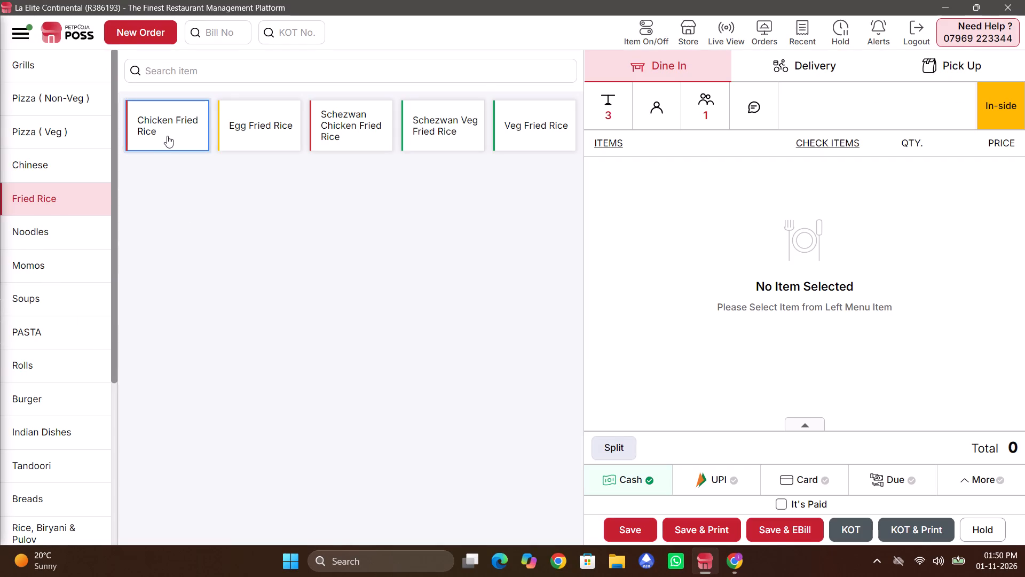
{"action": "left_click", "coordinate": [171, 136]}
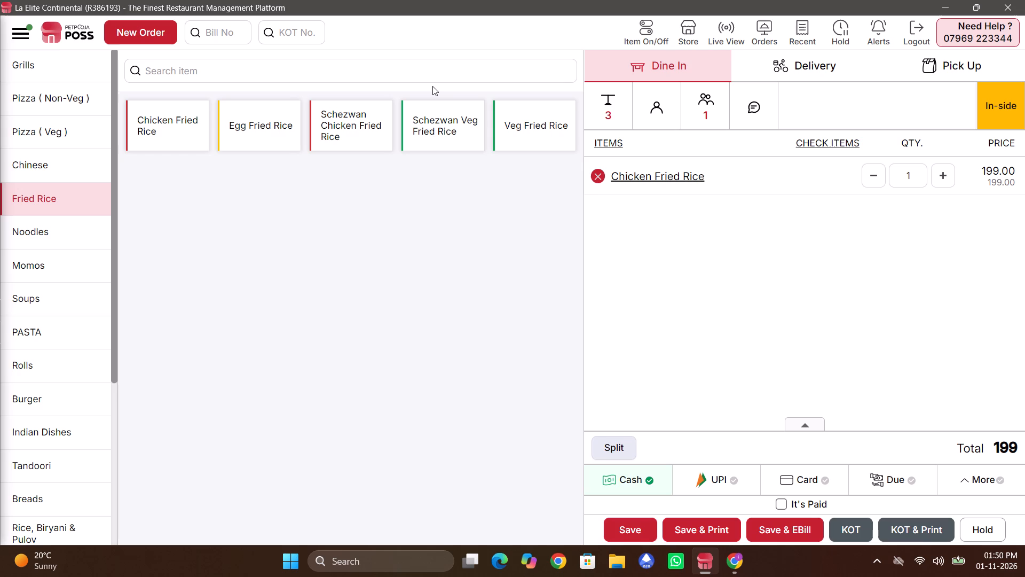
Search the menu items for kanti and add one Chicken Kanti Boneless to table 3's order.
{"action": "scroll", "coordinate": [42, 393], "scroll_direction": "up", "scroll_amount": 1}
{"action": "scroll", "coordinate": [27, 521], "scroll_direction": "down", "scroll_amount": 2}
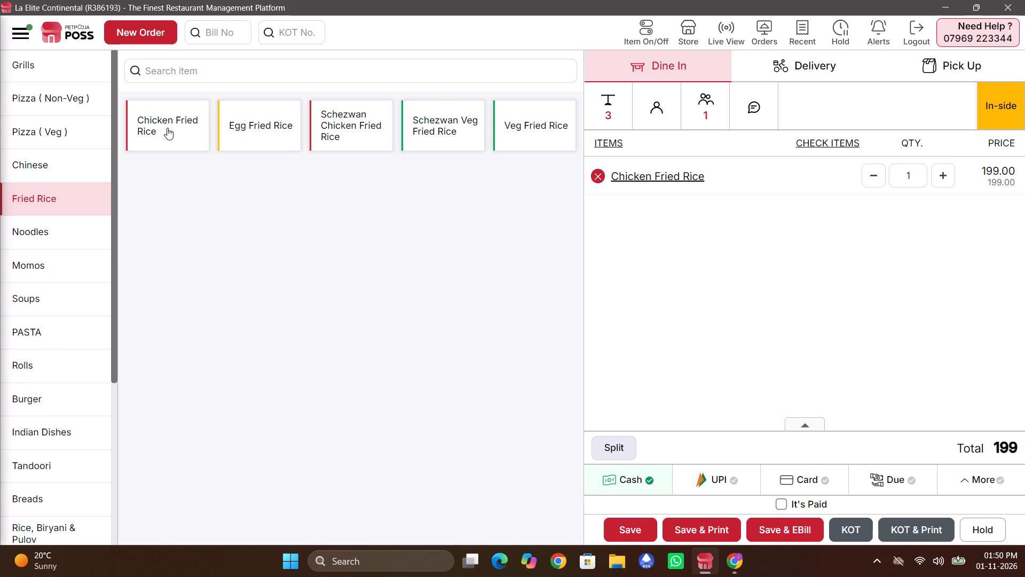
{"action": "left_click", "coordinate": [191, 67]}
{"action": "type", "text": "kanti"}
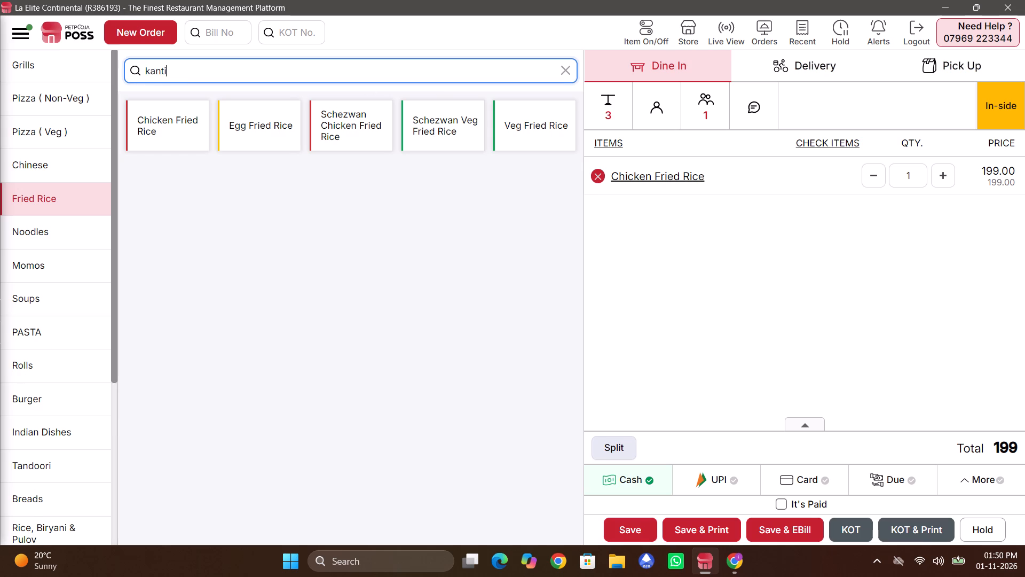
{"action": "key", "text": "Return"}
{"action": "left_click", "coordinate": [169, 119]}
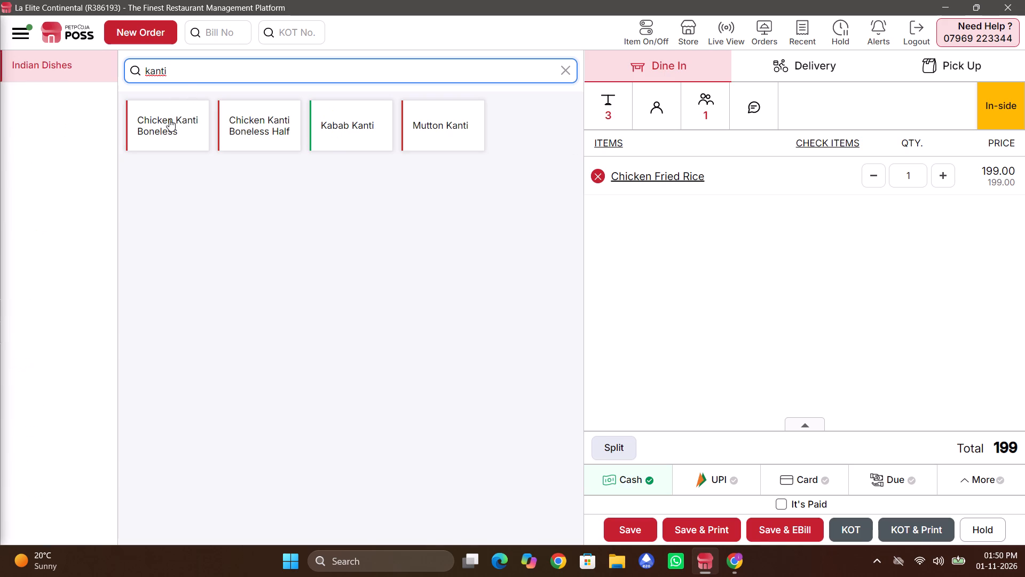
Search the menu items for naan and add two Butter Naan from Breads to table 3's order.
{"action": "left_click", "coordinate": [262, 80]}
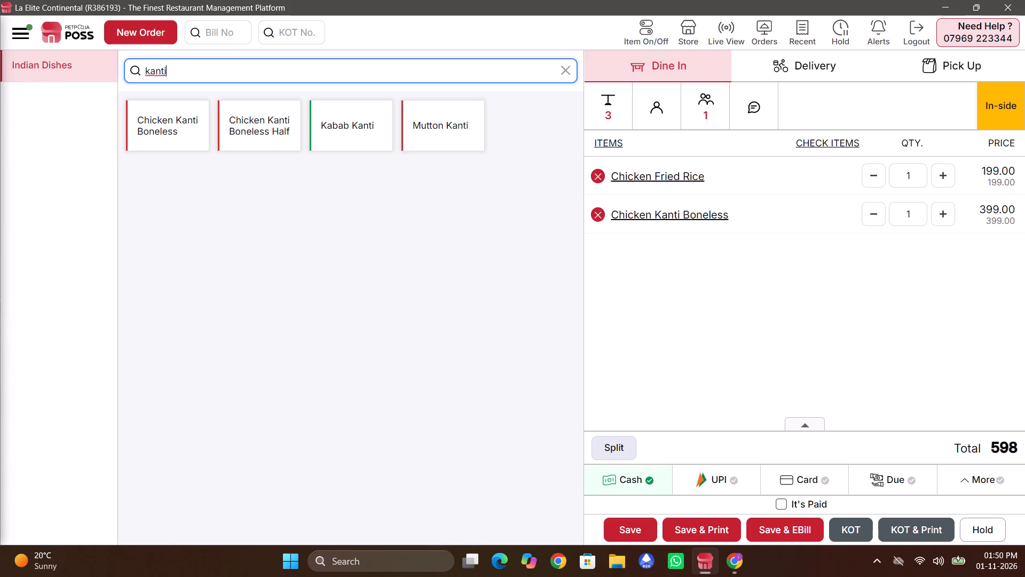
{"action": "key", "text": "BackSpace"}
{"action": "key", "text": "BackSpace"}
{"action": "key", "text": "BackSpace"}
{"action": "key", "text": "BackSpace"}
{"action": "key", "text": "BackSpace"}
{"action": "type", "text": "naan"}
{"action": "key", "text": "Return"}
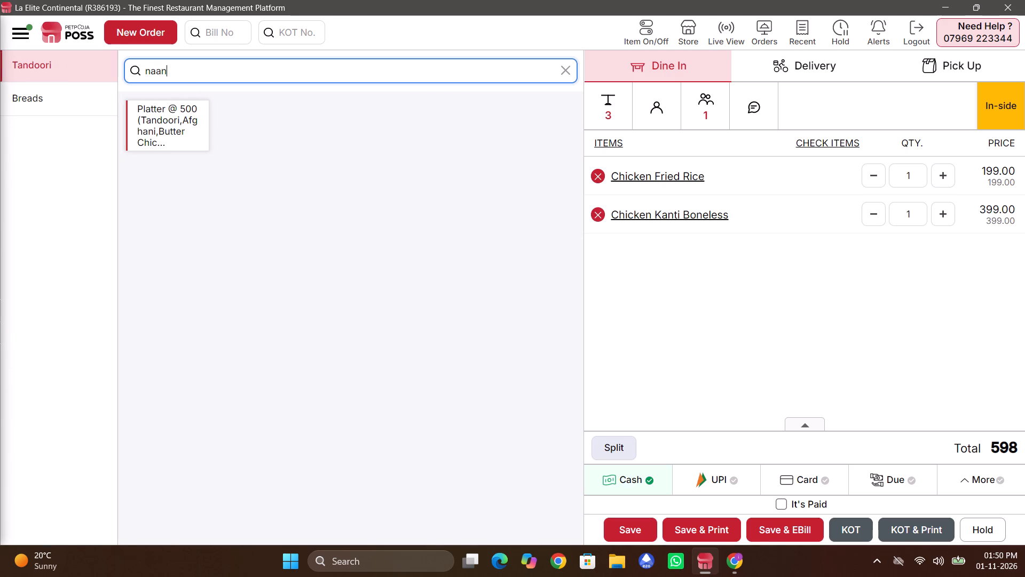
{"action": "left_click", "coordinate": [60, 103]}
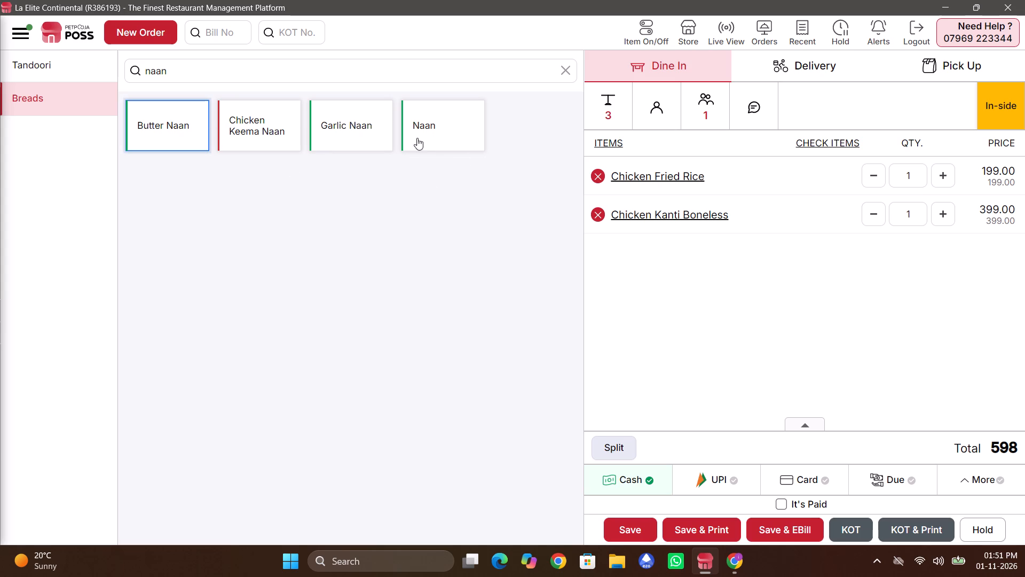
{"action": "double_click", "coordinate": [142, 121]}
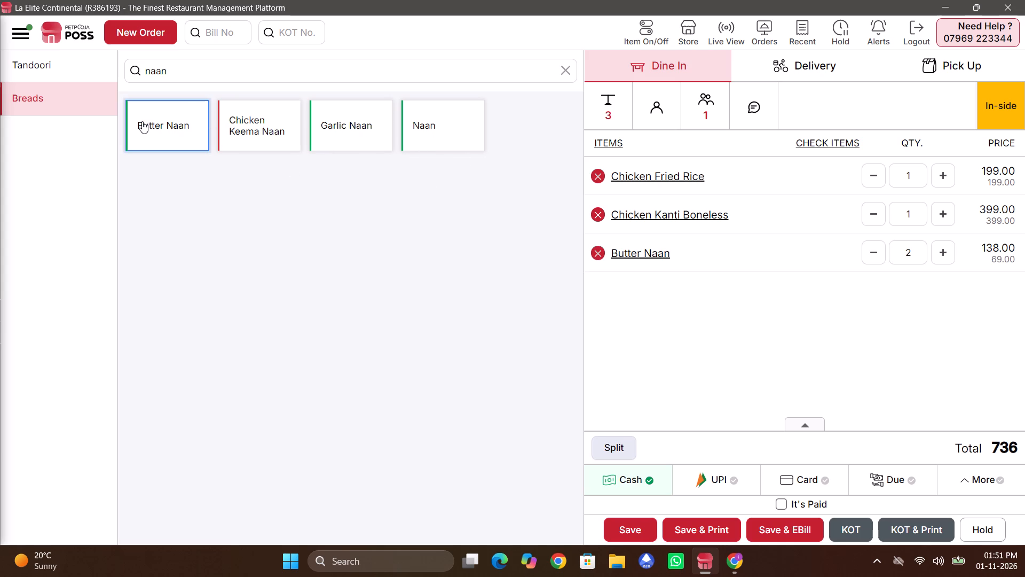
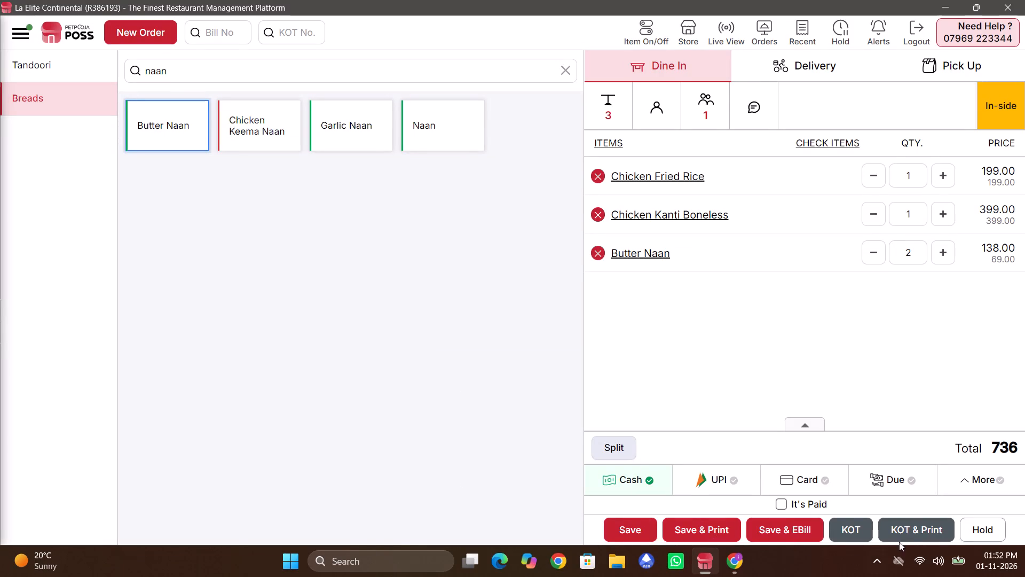
Send table 3's order to the kitchen with a printed KOT.
{"action": "left_click", "coordinate": [913, 536]}
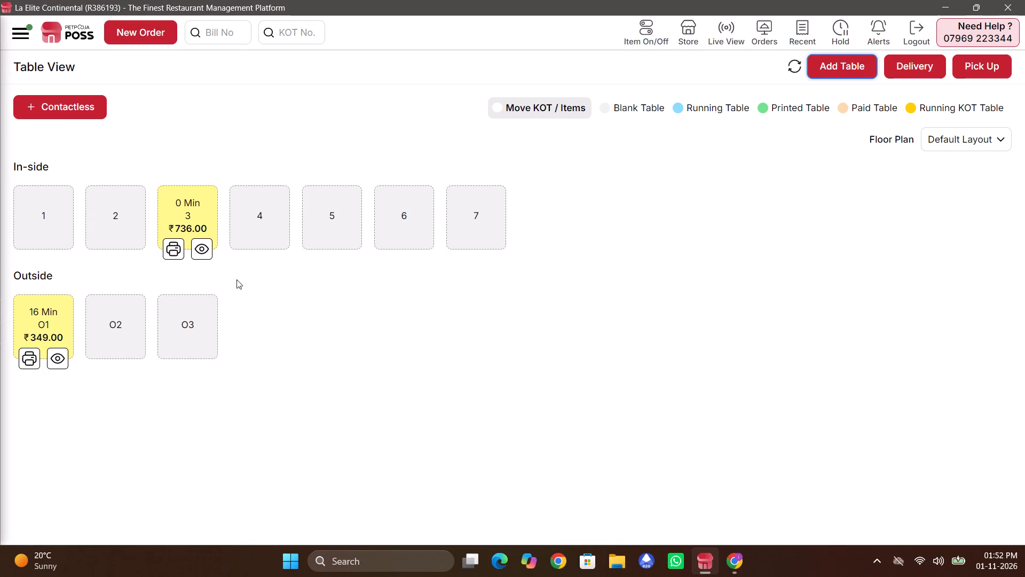
Open outside table O1's running order, set its payment type to Due, and save it with an e-bill.
{"action": "left_click", "coordinate": [51, 362]}
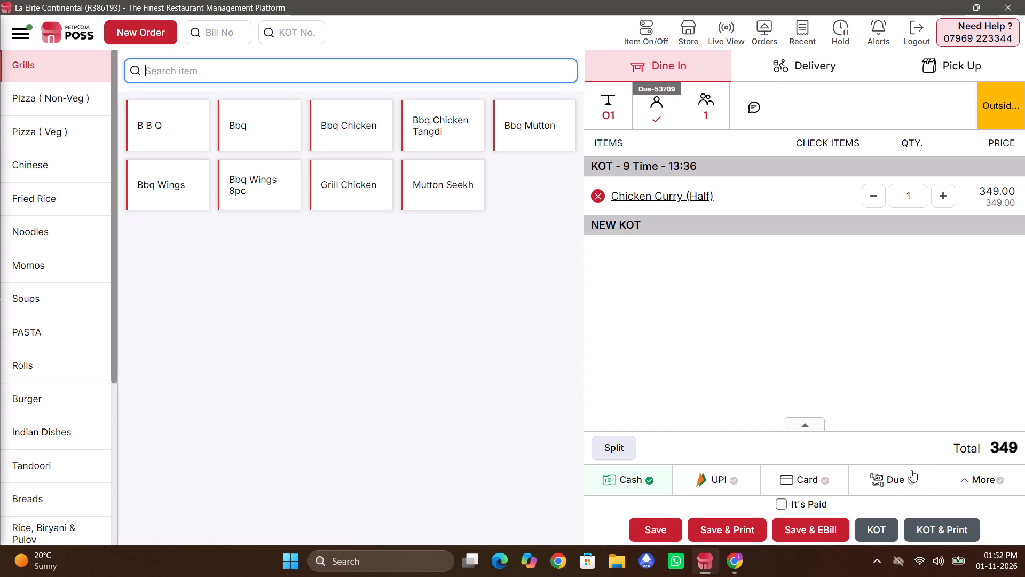
{"action": "left_click", "coordinate": [911, 470]}
{"action": "left_click", "coordinate": [805, 523]}
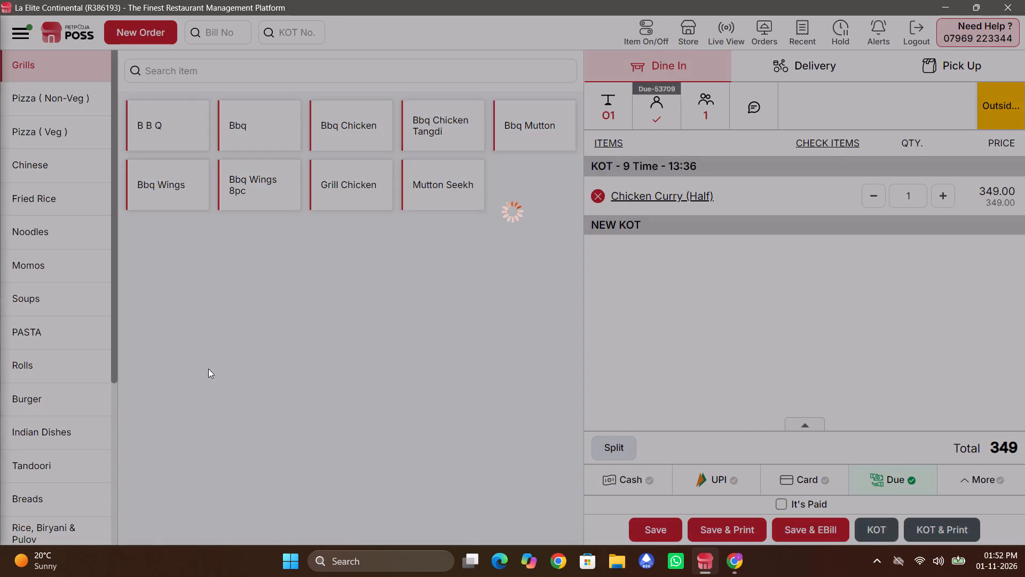
Settle and save outside table O1's bill with Due as the payment type.
{"action": "left_click", "coordinate": [36, 359]}
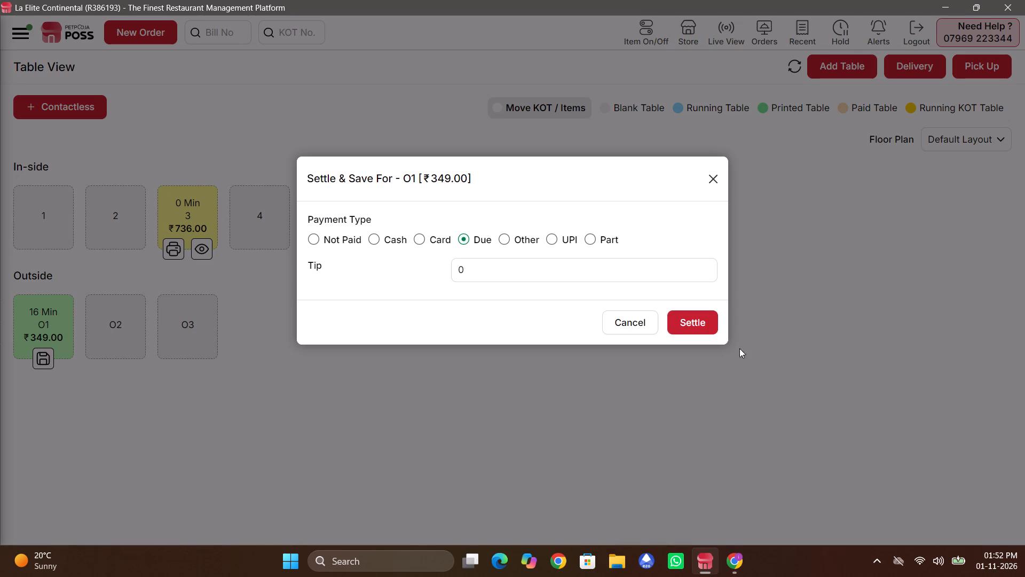
{"action": "left_click", "coordinate": [698, 357]}
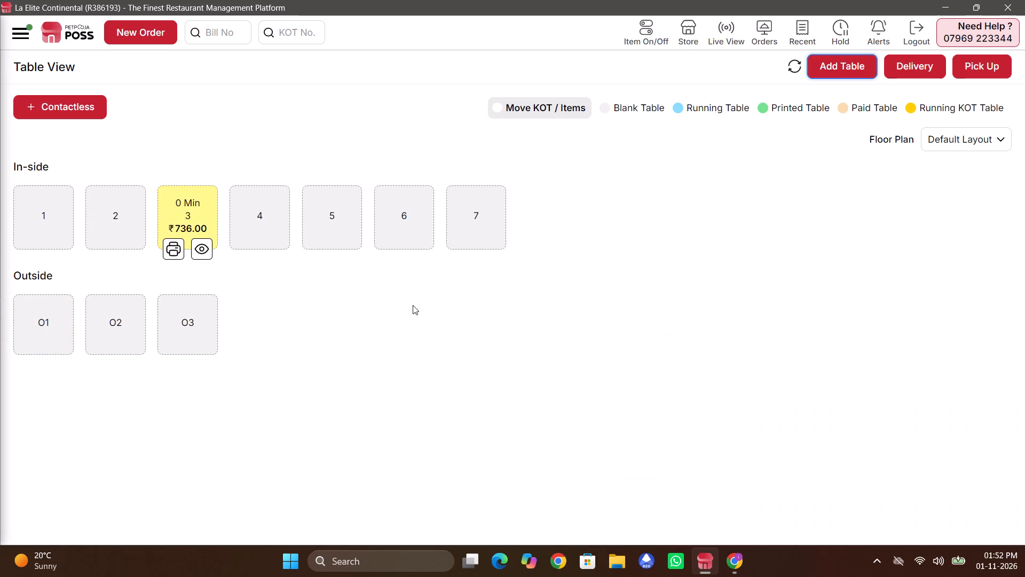
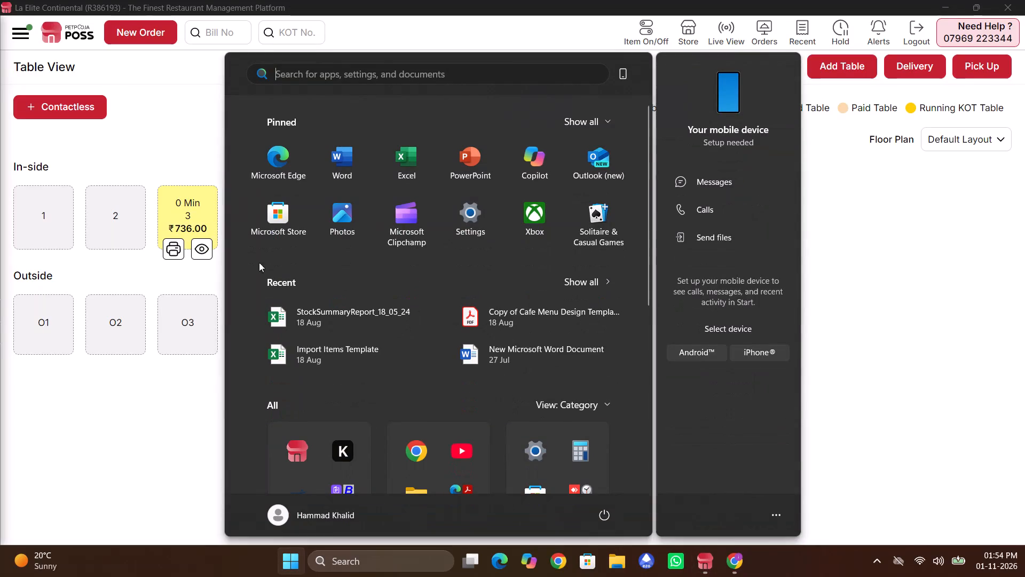
Open the menu configuration's items management and start adding a new item.
{"action": "left_click", "coordinate": [26, 30]}
{"action": "left_click", "coordinate": [40, 95]}
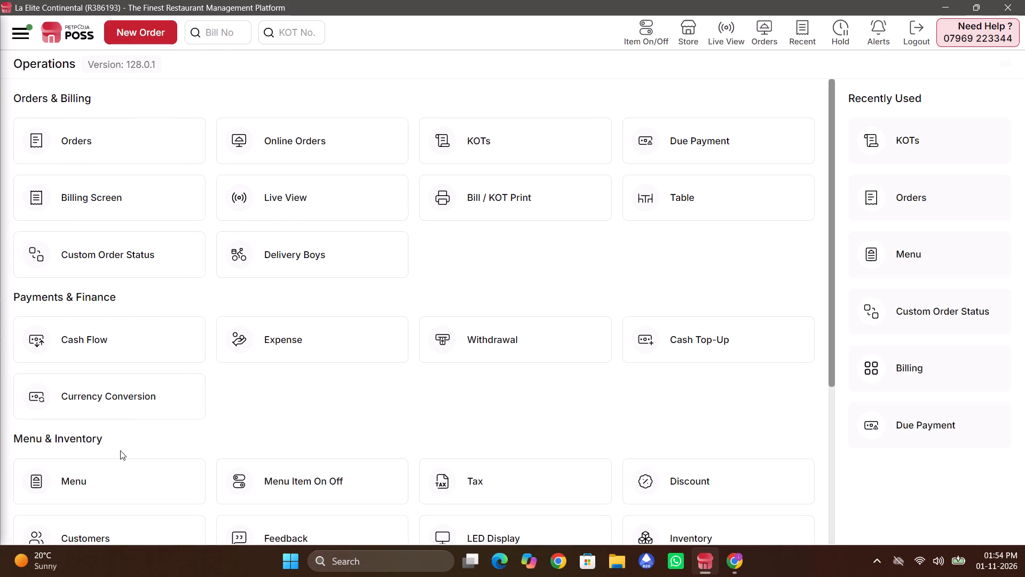
{"action": "left_click", "coordinate": [165, 465]}
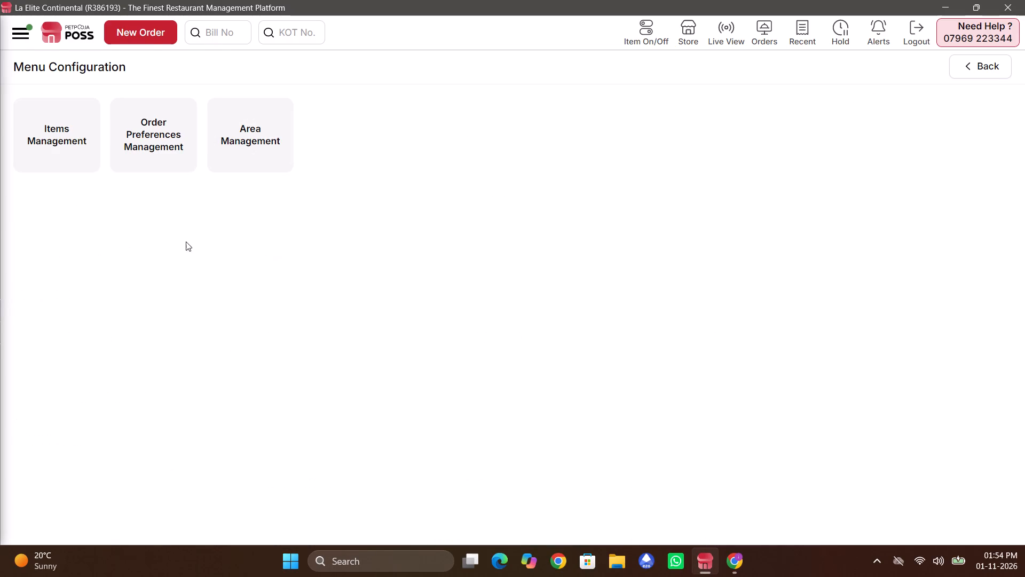
{"action": "left_click", "coordinate": [82, 127]}
{"action": "left_click", "coordinate": [878, 66]}
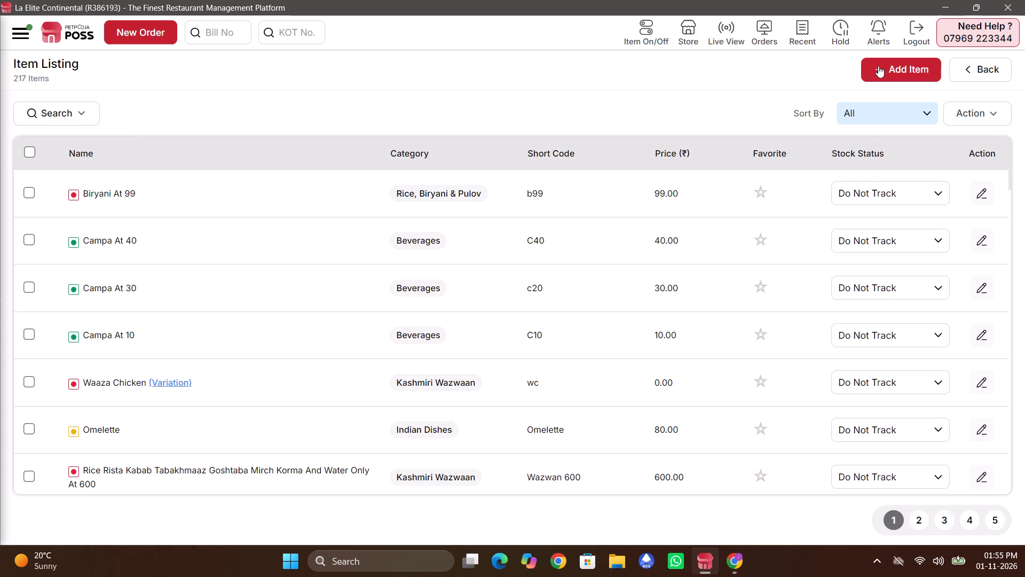
Name the new item Harisa, give it the short code HARISAA, and mark it as Non-Veg.
{"action": "left_click", "coordinate": [388, 223]}
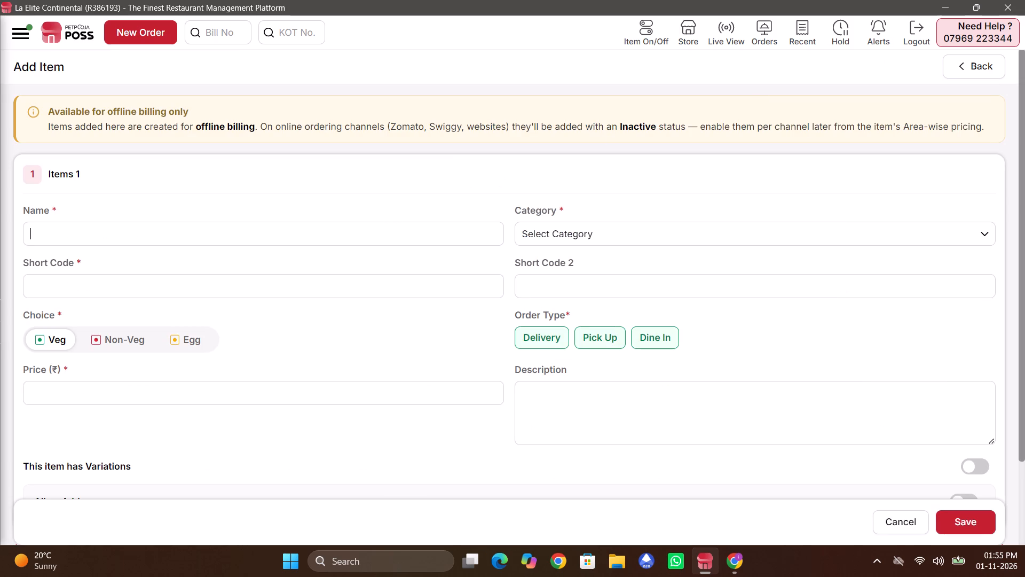
{"action": "type", "text": "Harisa"}
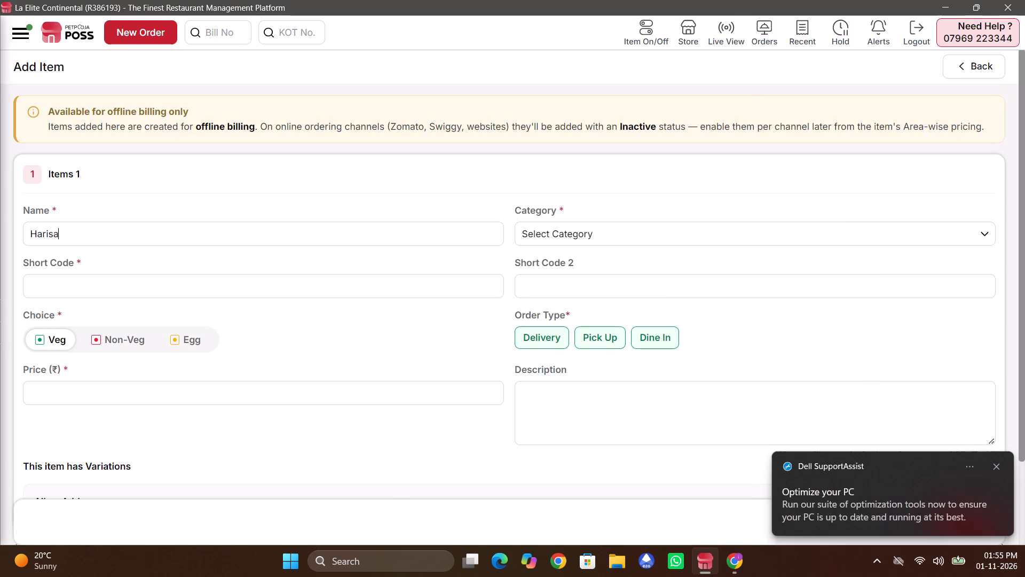
{"action": "left_click", "coordinate": [374, 285]}
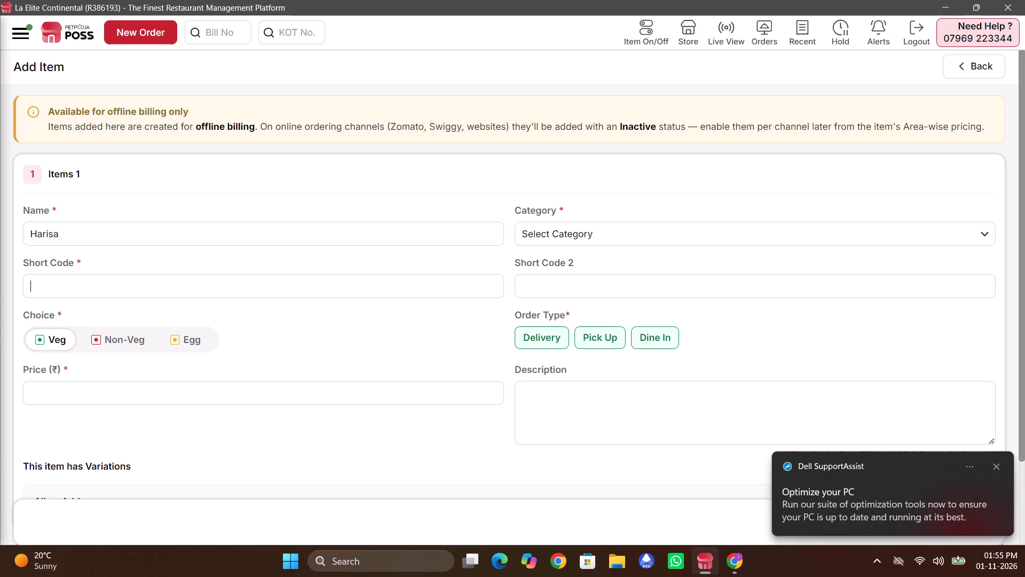
{"action": "key", "text": "shift+h"}
{"action": "type", "text": "ARI"}
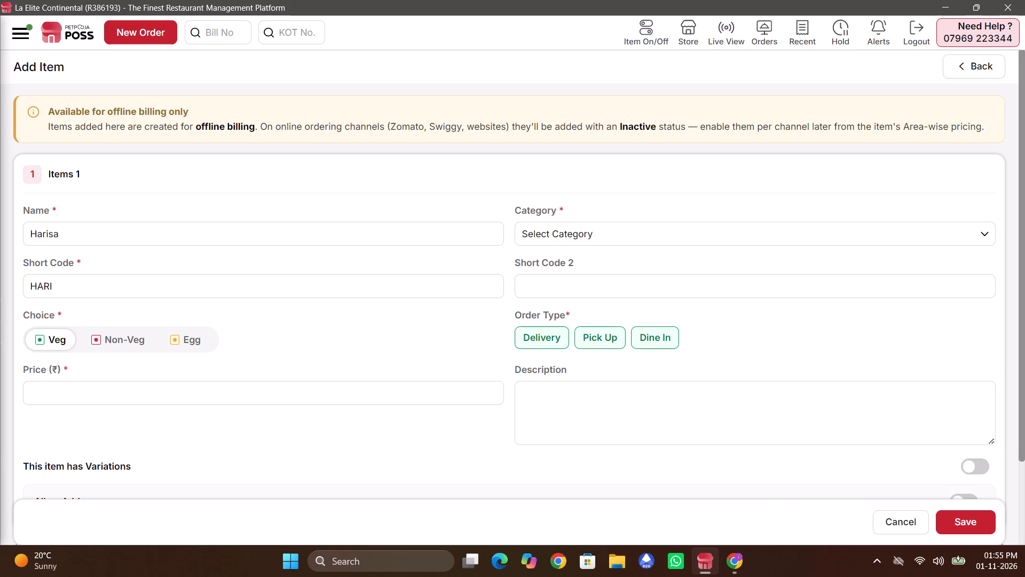
{"action": "type", "text": "SAA"}
{"action": "left_click", "coordinate": [138, 343]}
{"action": "left_click", "coordinate": [185, 400]}
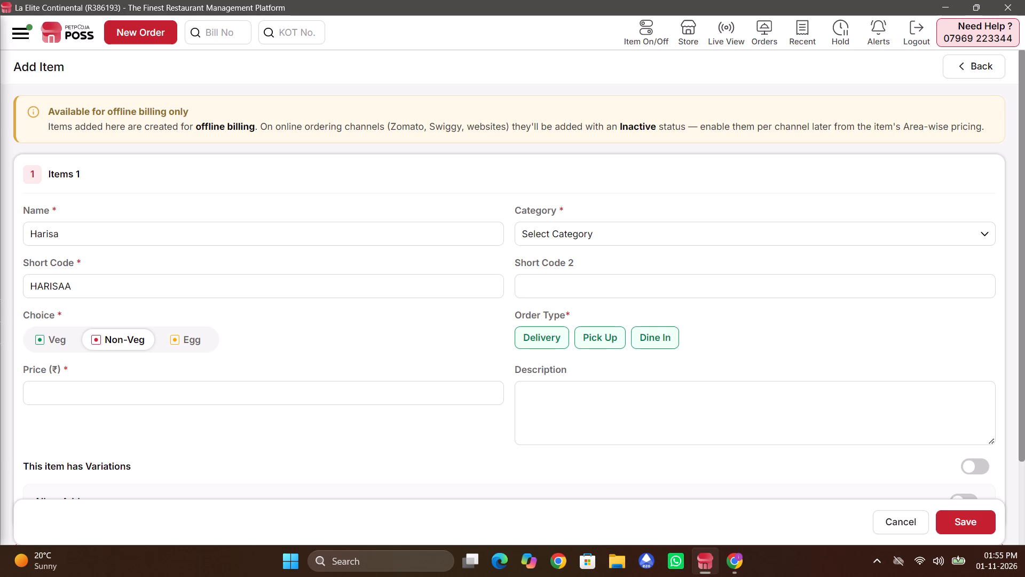
Enable variations for the Harisa item and create a new first variation named 250GM.
{"action": "scroll", "coordinate": [185, 400], "scroll_direction": "down", "scroll_amount": 4}
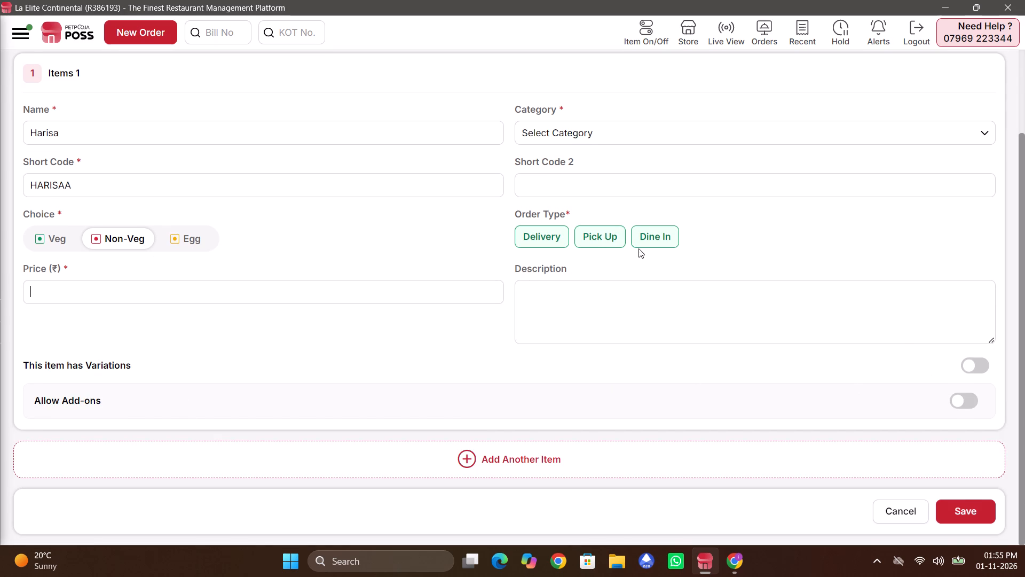
{"action": "left_click", "coordinate": [970, 363]}
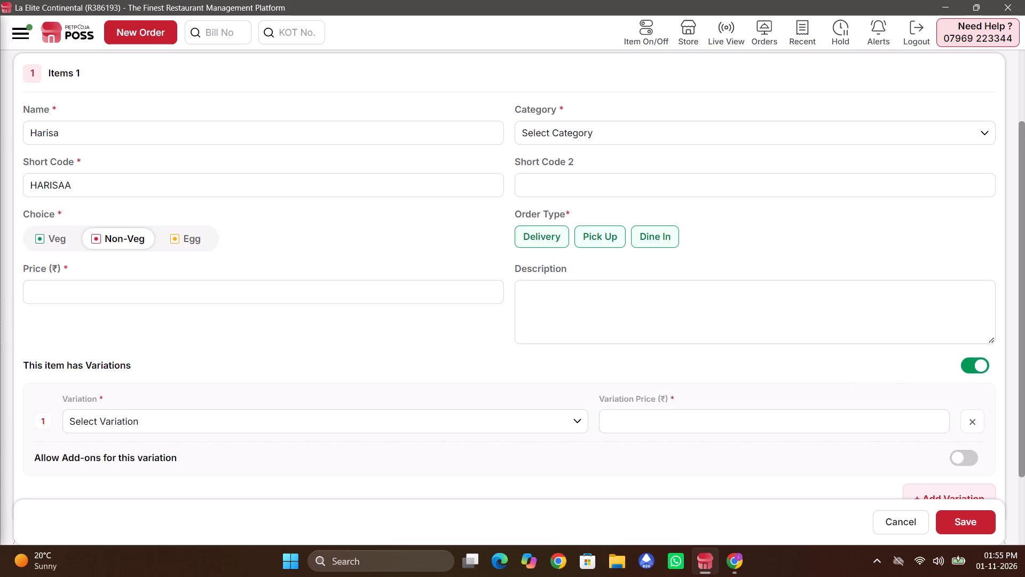
{"action": "scroll", "coordinate": [434, 330], "scroll_direction": "down", "scroll_amount": 1}
{"action": "left_click", "coordinate": [434, 328]}
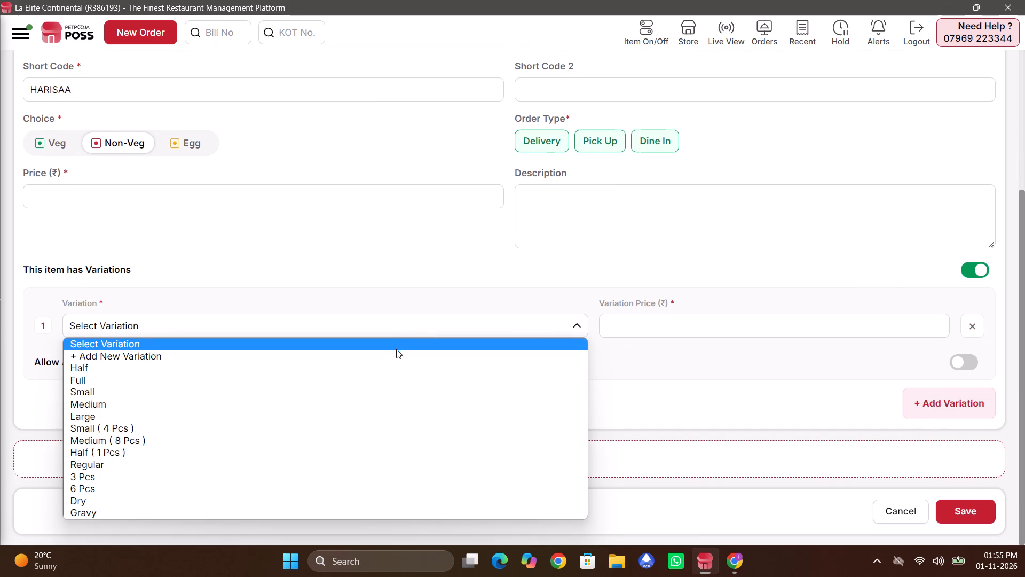
{"action": "left_click", "coordinate": [359, 364]}
{"action": "left_click", "coordinate": [328, 337]}
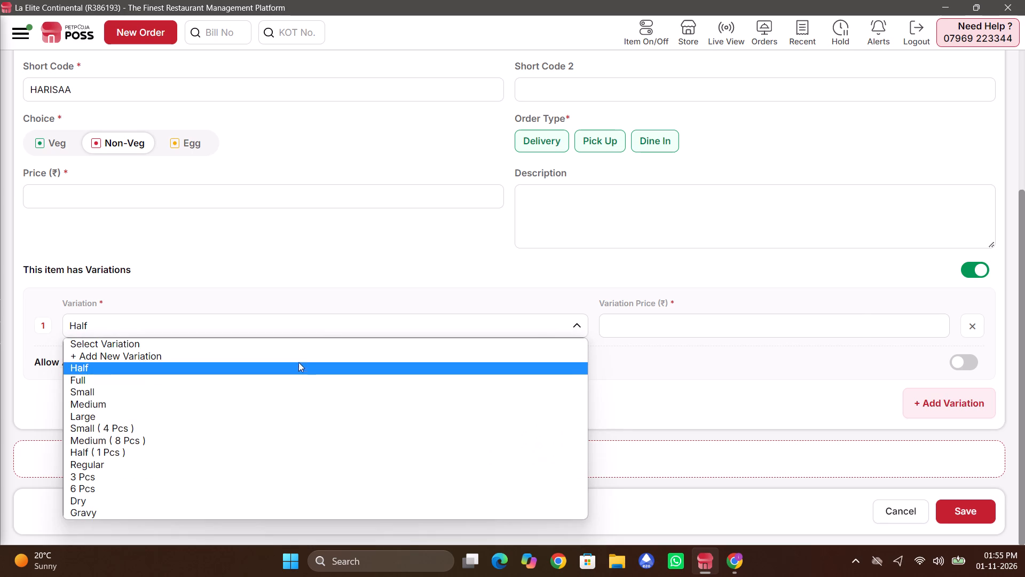
{"action": "left_click", "coordinate": [295, 358]}
{"action": "left_click", "coordinate": [502, 326]}
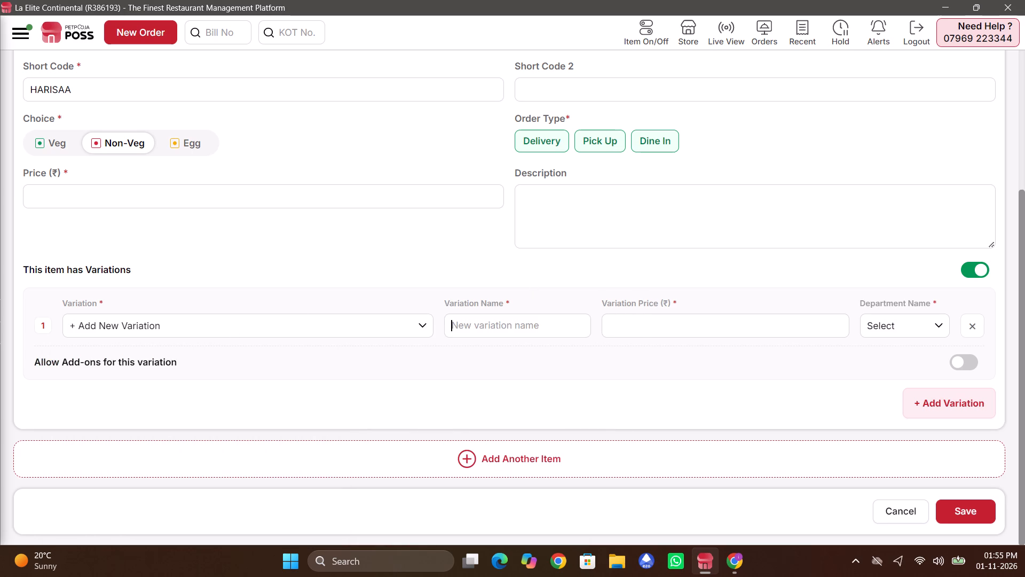
{"action": "type", "text": "259"}
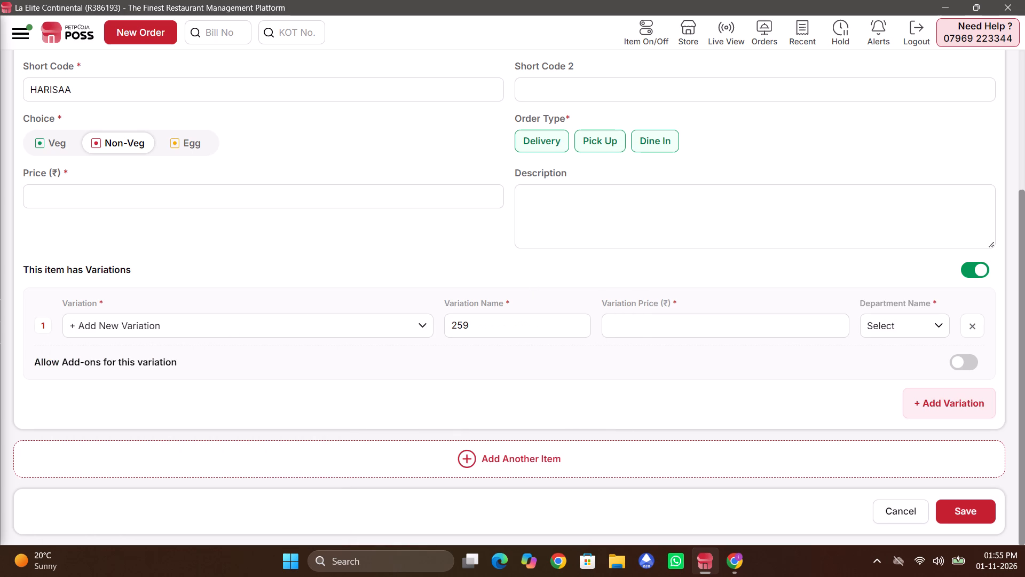
{"action": "key", "text": "BackSpace"}
{"action": "type", "text": "0GN"}
{"action": "key", "text": "BackSpace"}
{"action": "key", "text": "shift+m"}
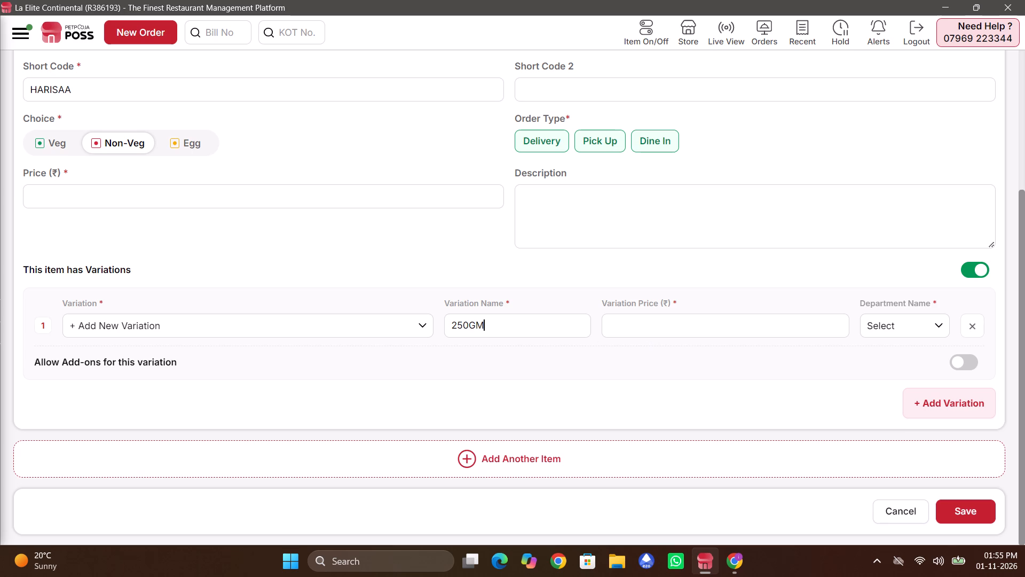
Set the 250GM variation's price to 320 and its department to Quantity.
{"action": "left_click", "coordinate": [648, 332]}
{"action": "key", "text": "space"}
{"action": "type", "text": "320"}
{"action": "scroll", "coordinate": [648, 332], "scroll_direction": "down", "scroll_amount": 1}
{"action": "left_click", "coordinate": [877, 334]}
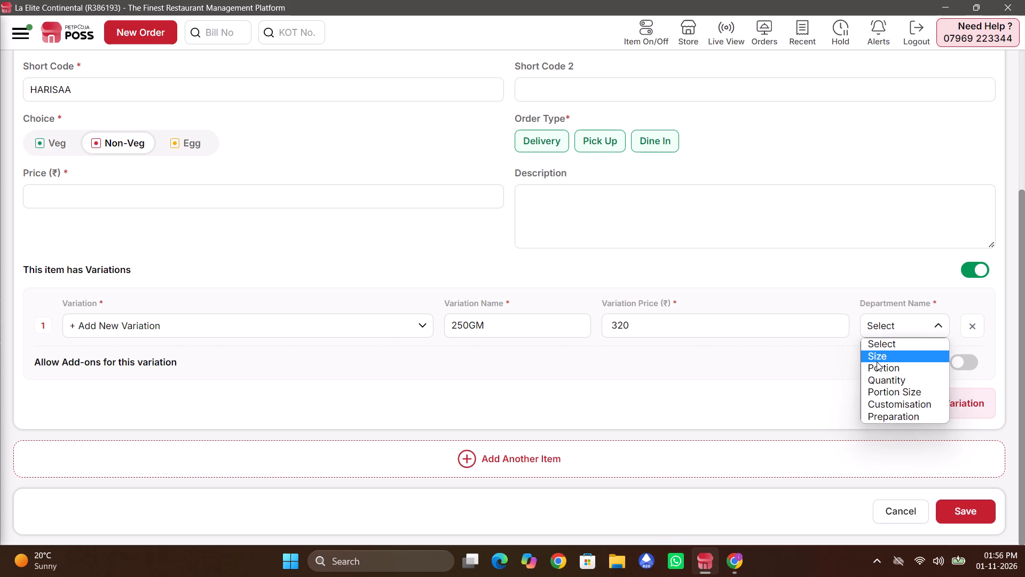
{"action": "left_click", "coordinate": [873, 379]}
{"action": "scroll", "coordinate": [732, 334], "scroll_direction": "down", "scroll_amount": 2}
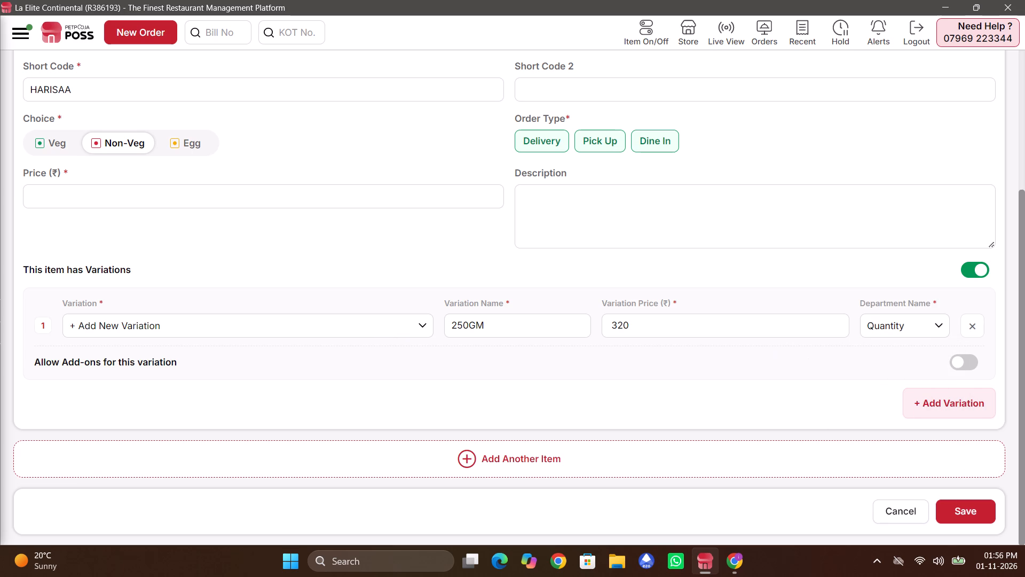
{"action": "left_click", "coordinate": [119, 362]}
{"action": "left_click", "coordinate": [119, 362]}
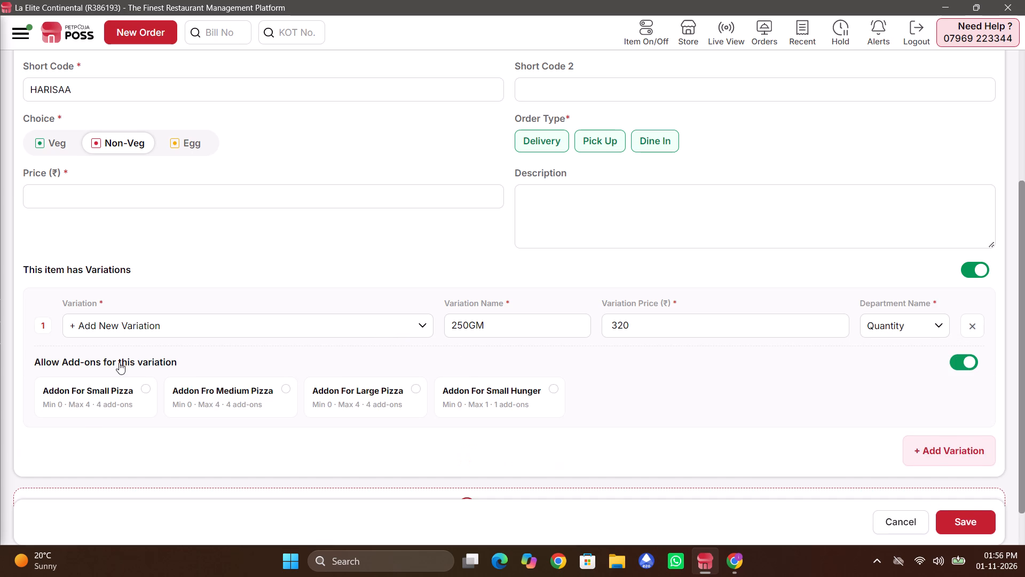
{"action": "left_click", "coordinate": [340, 333]}
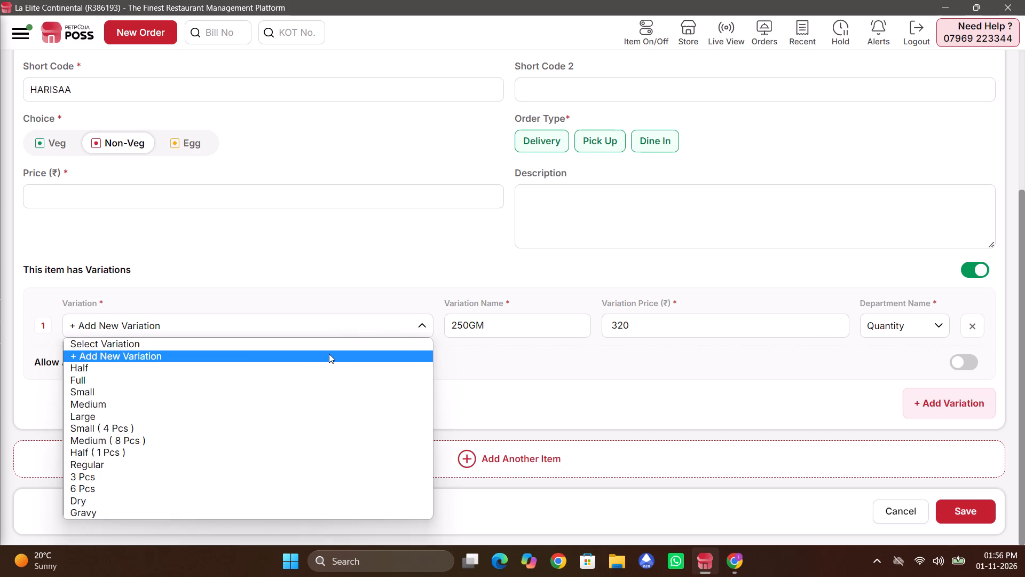
{"action": "left_click", "coordinate": [660, 386]}
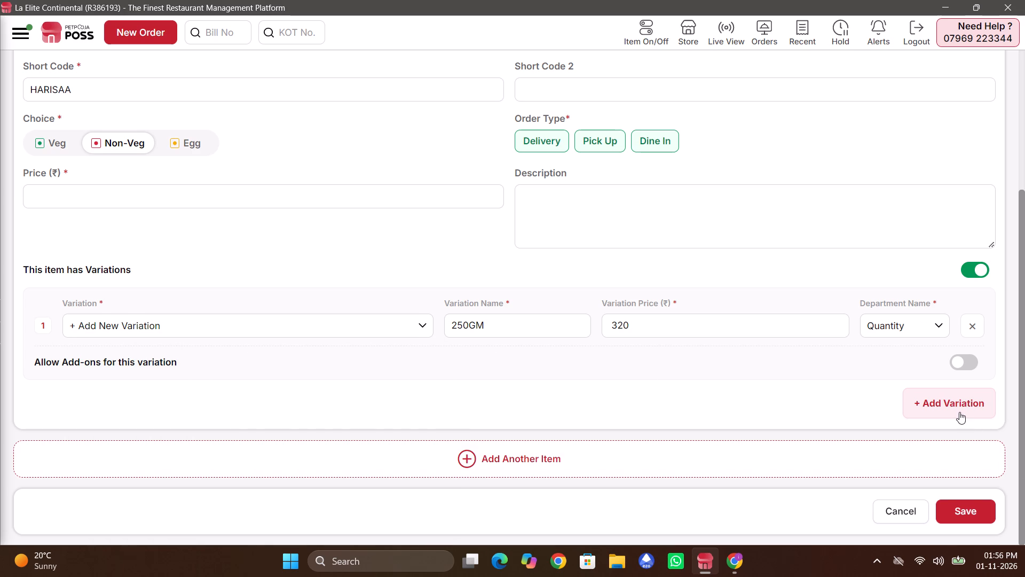
Add a second new variation named 500GM with a price of 650.
{"action": "left_click", "coordinate": [959, 412]}
{"action": "left_click", "coordinate": [420, 425]}
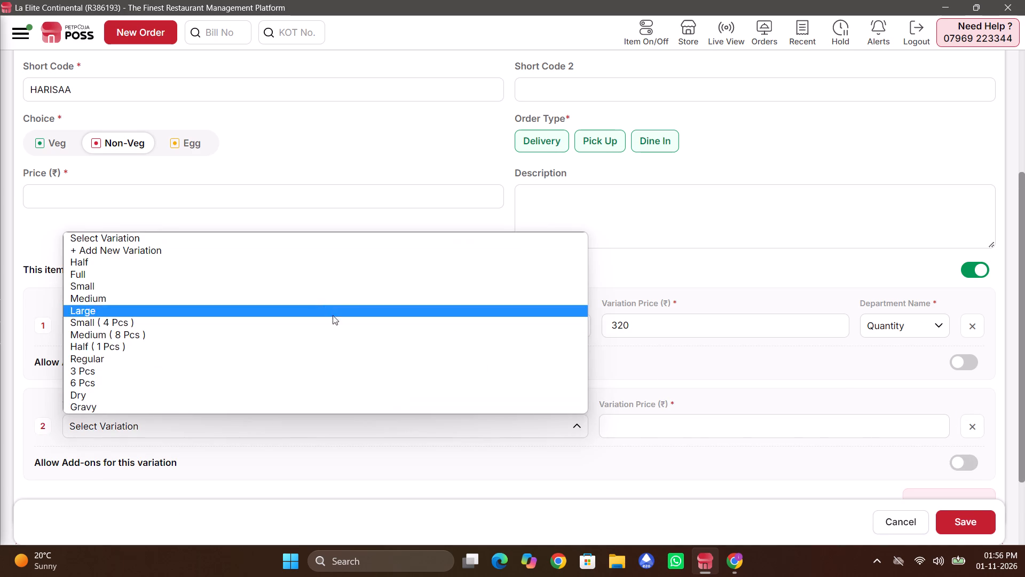
{"action": "left_click", "coordinate": [282, 249]}
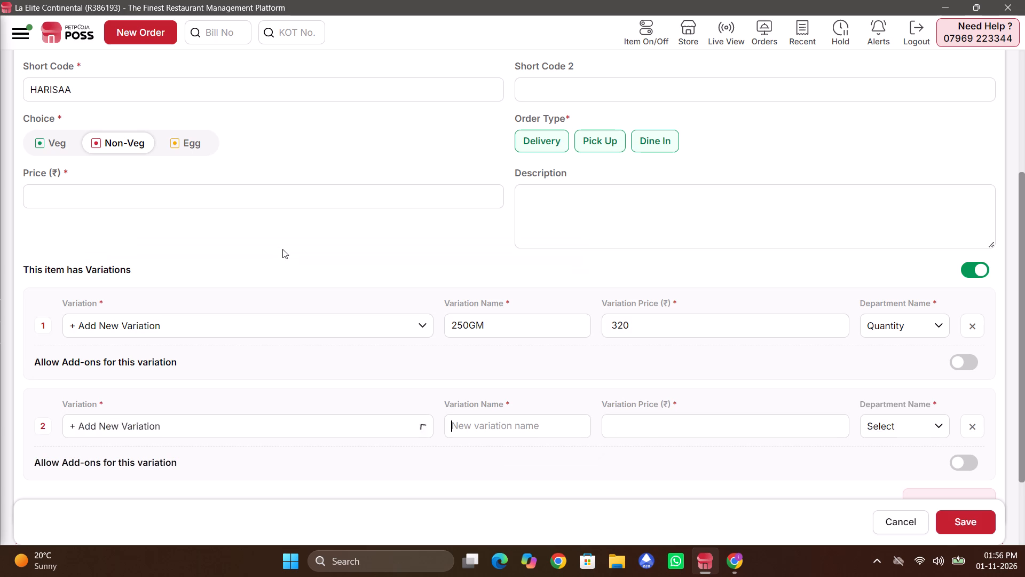
{"action": "left_click", "coordinate": [493, 421]}
{"action": "type", "text": "500GM"}
{"action": "left_click", "coordinate": [638, 436]}
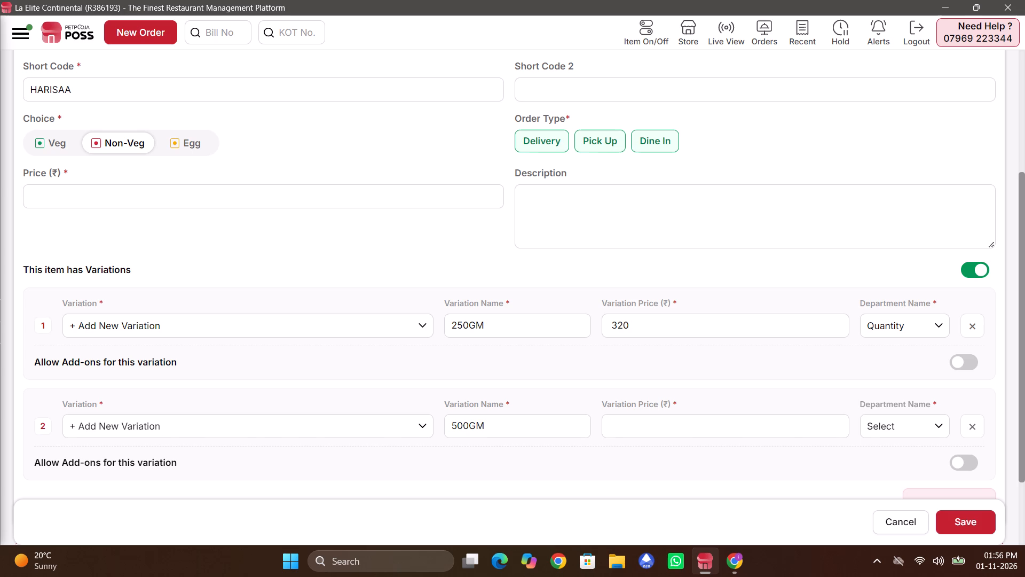
{"action": "type", "text": "650"}
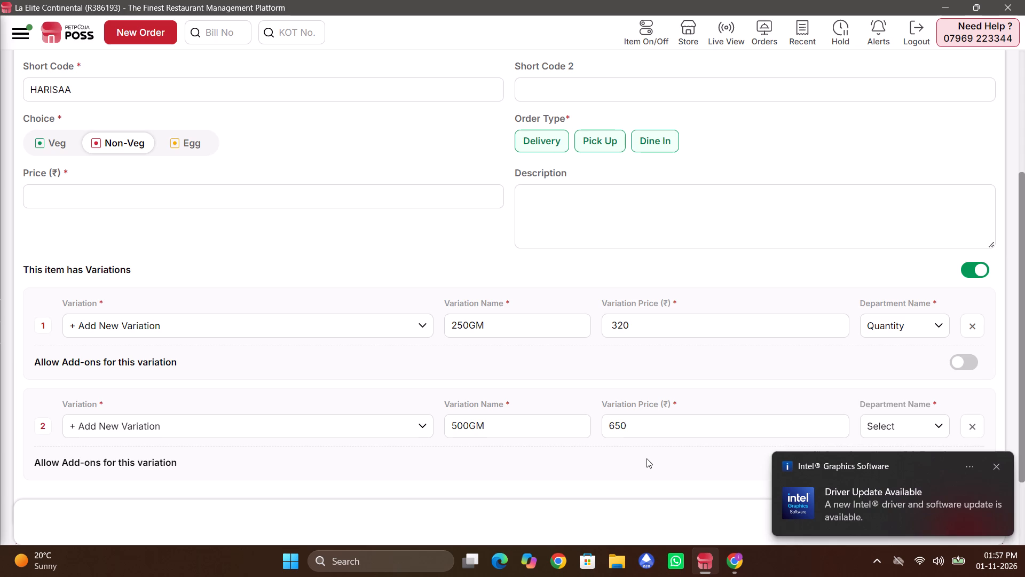
Add a third variation row to the Harisa item and set it to create a new variation.
{"action": "scroll", "coordinate": [646, 458], "scroll_direction": "down", "scroll_amount": 4}
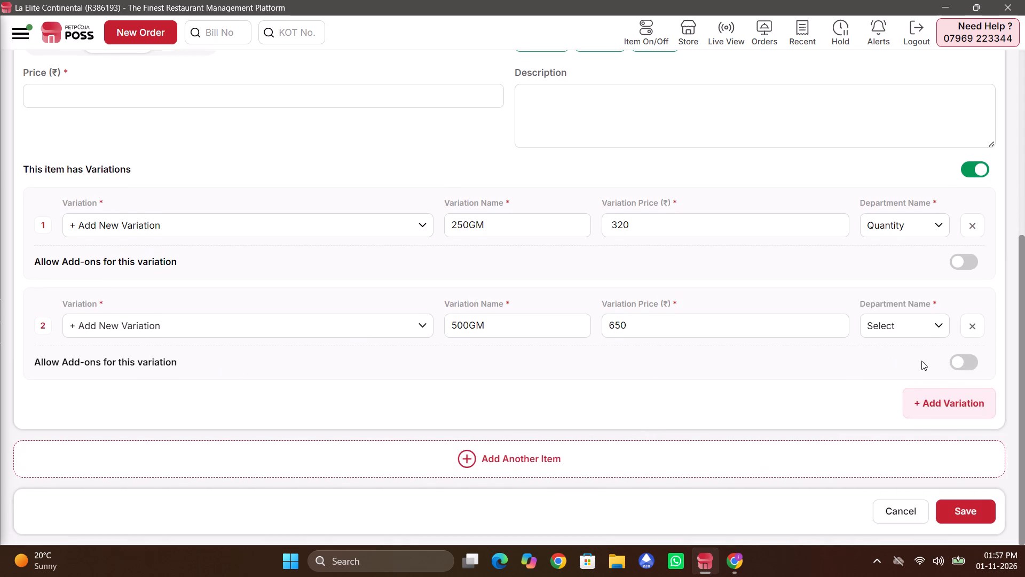
{"action": "left_click", "coordinate": [935, 396]}
{"action": "left_click", "coordinate": [415, 410]}
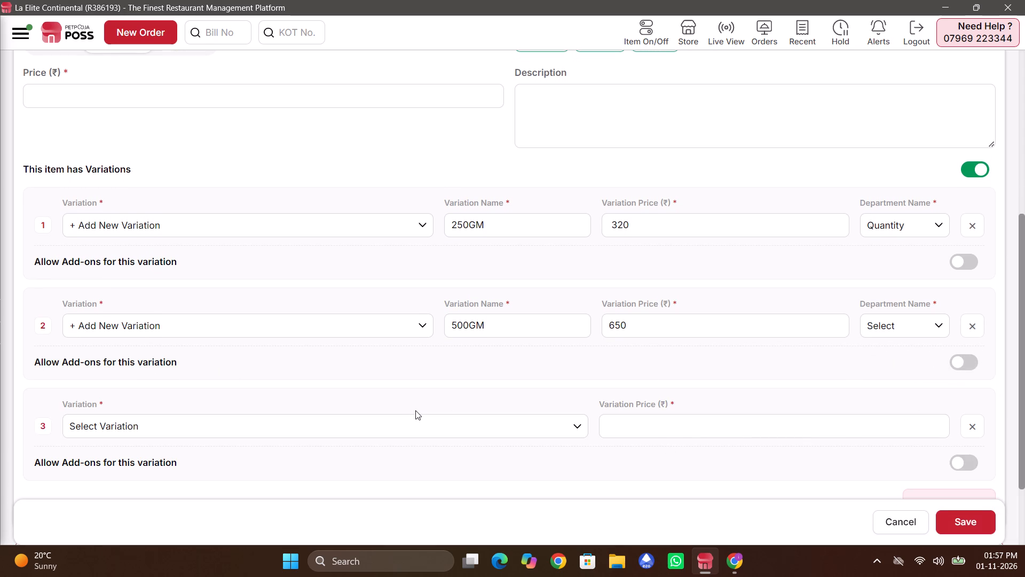
{"action": "left_click", "coordinate": [415, 425]}
{"action": "left_click", "coordinate": [387, 253]}
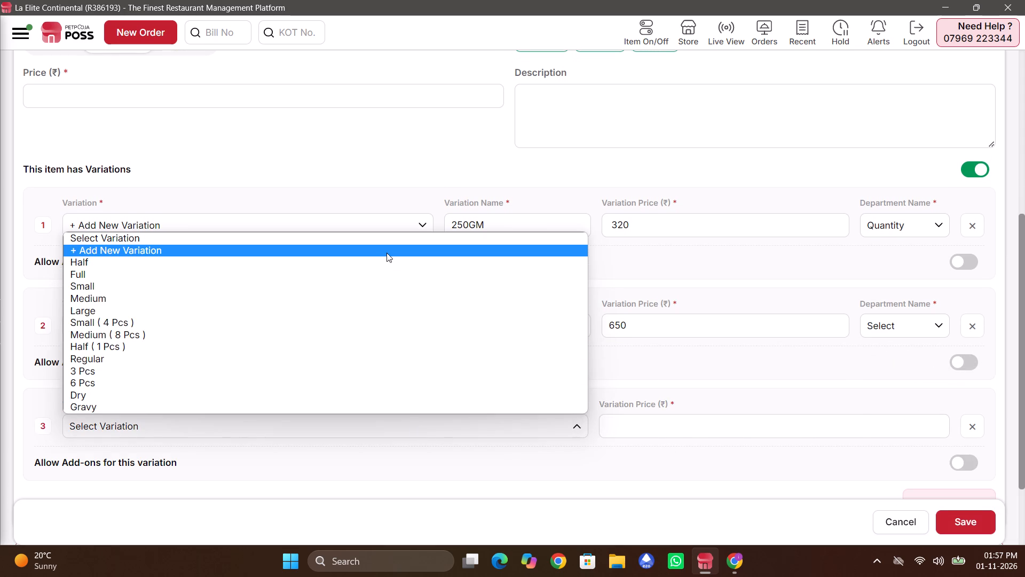
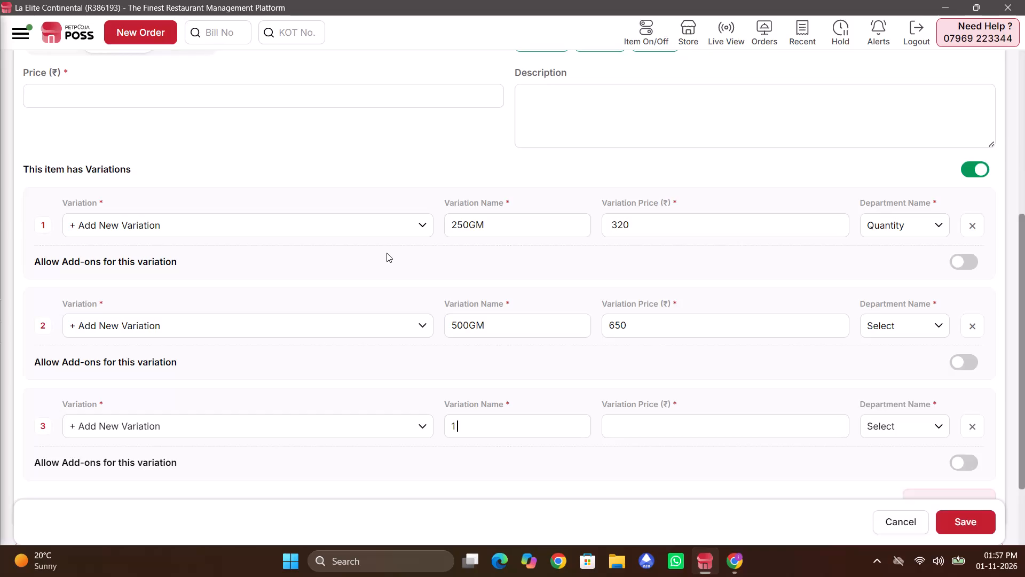
Name the Harisa item's third variation 1KG and set its price to 1250.
{"action": "key", "text": "space"}
{"action": "type", "text": "g"}
{"action": "key", "text": "BackSpace"}
{"action": "key", "text": "BackSpace"}
{"action": "key", "text": "BackSpace"}
{"action": "key", "text": "BackSpace"}
{"action": "type", "text": "KG"}
{"action": "left_click", "coordinate": [641, 420]}
{"action": "type", "text": "150"}
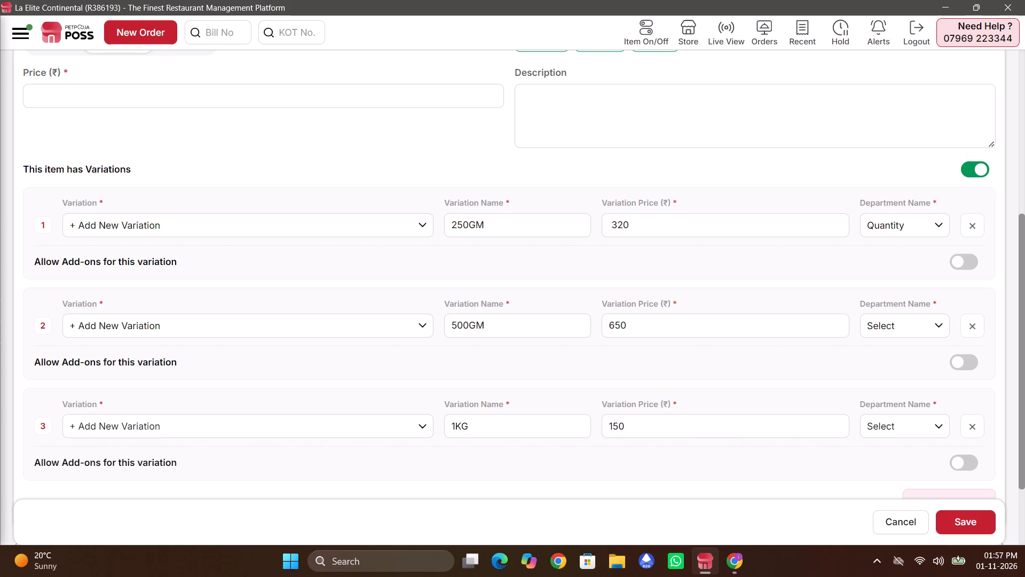
{"action": "key", "text": "Left"}
{"action": "key", "text": "Left"}
{"action": "key", "text": "2"}
Set the department of the 500GM and 1KG variations to Quantity and try to save the item.
{"action": "left_click", "coordinate": [913, 334]}
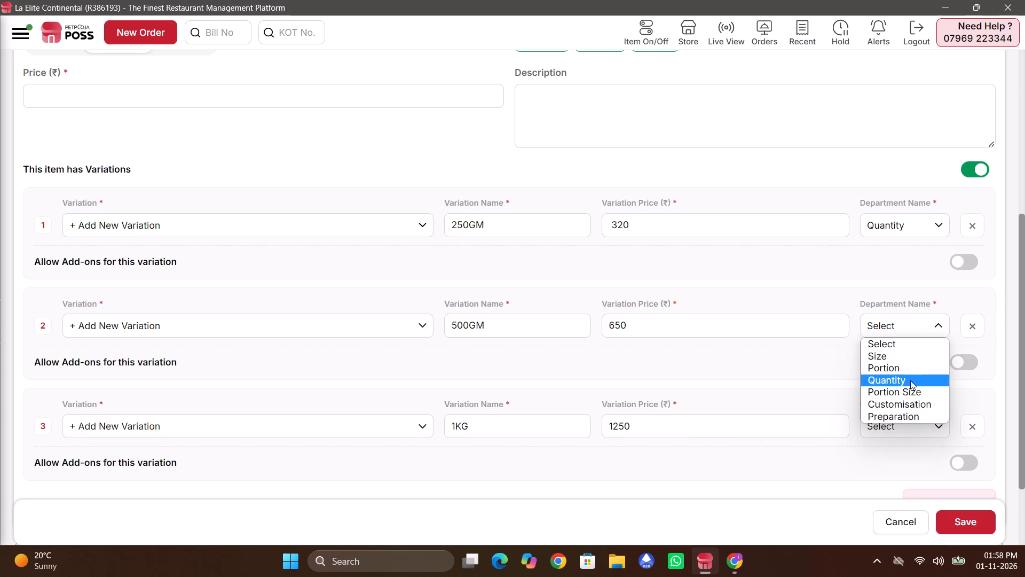
{"action": "left_click", "coordinate": [912, 380]}
{"action": "left_click", "coordinate": [905, 427]}
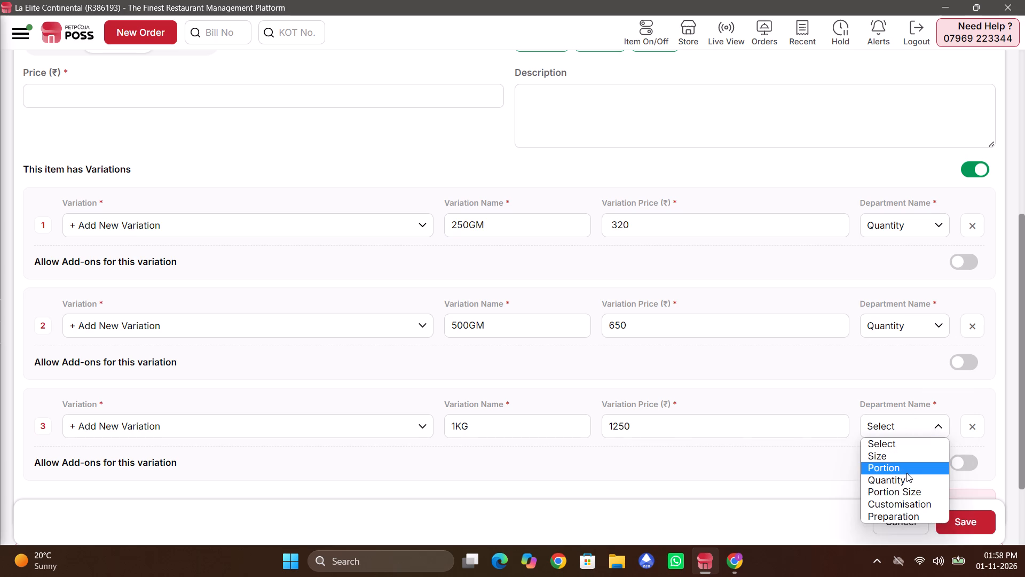
{"action": "left_click_drag", "start_coordinate": [906, 473], "coordinate": [906, 479]}
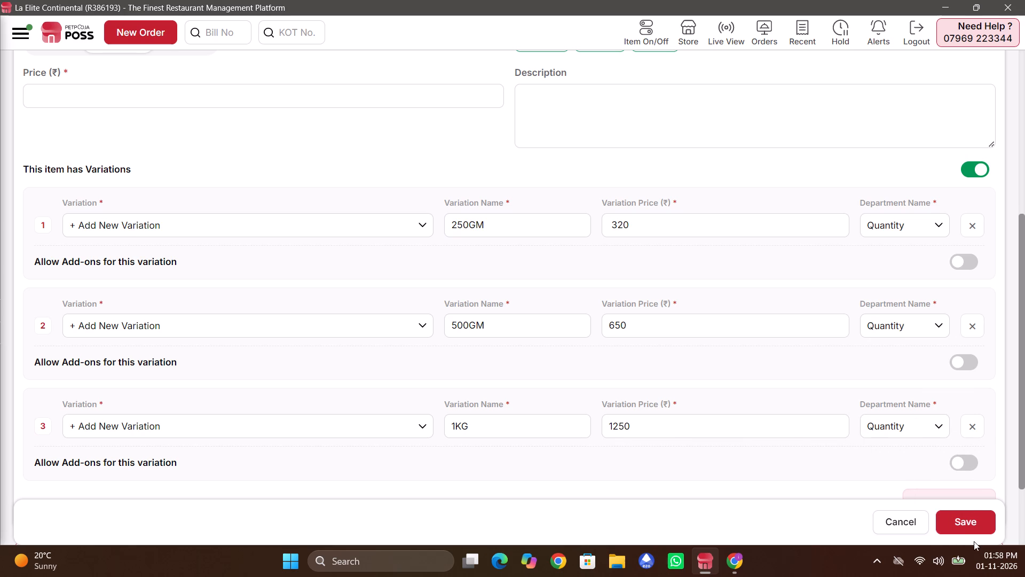
{"action": "left_click", "coordinate": [968, 531]}
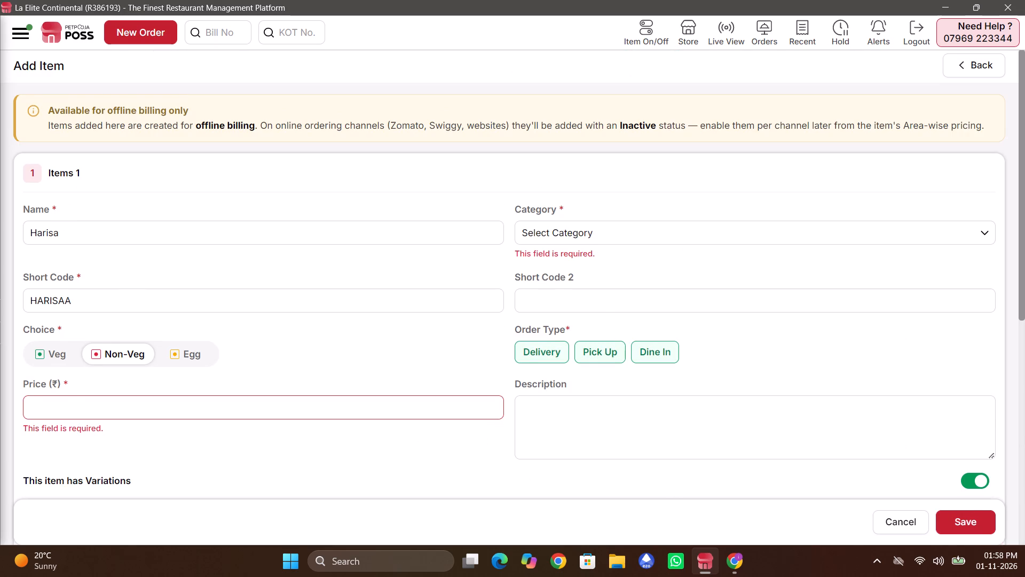
Set the Harisa item's base price to 320.
{"action": "scroll", "coordinate": [483, 412], "scroll_direction": "down", "scroll_amount": 2}
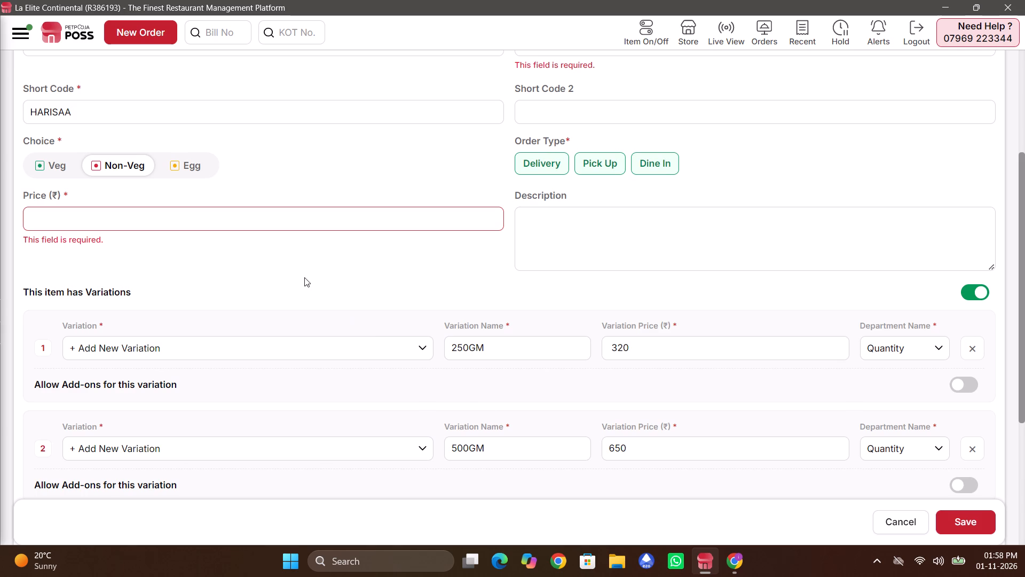
{"action": "left_click", "coordinate": [289, 208]}
{"action": "type", "text": "320"}
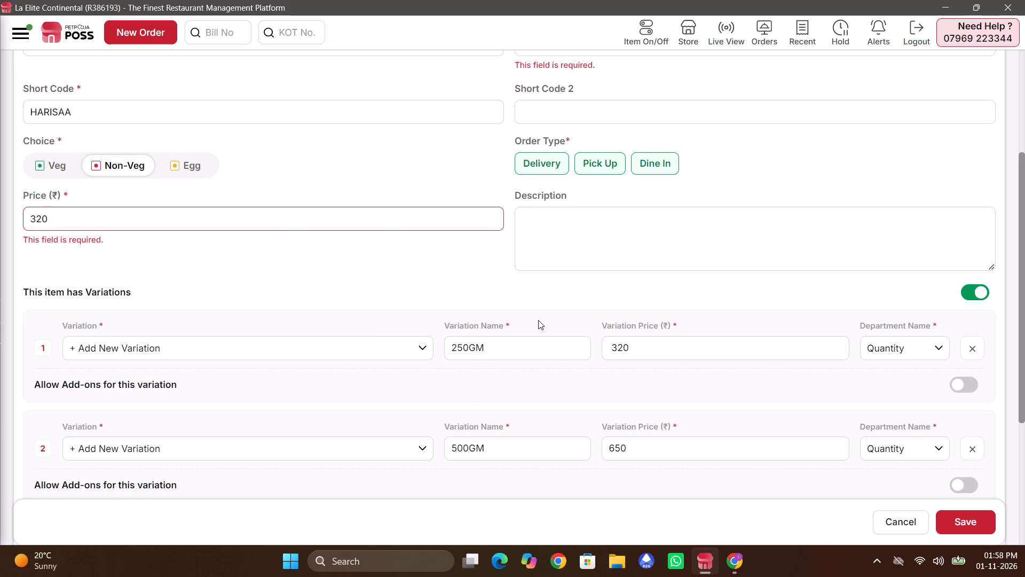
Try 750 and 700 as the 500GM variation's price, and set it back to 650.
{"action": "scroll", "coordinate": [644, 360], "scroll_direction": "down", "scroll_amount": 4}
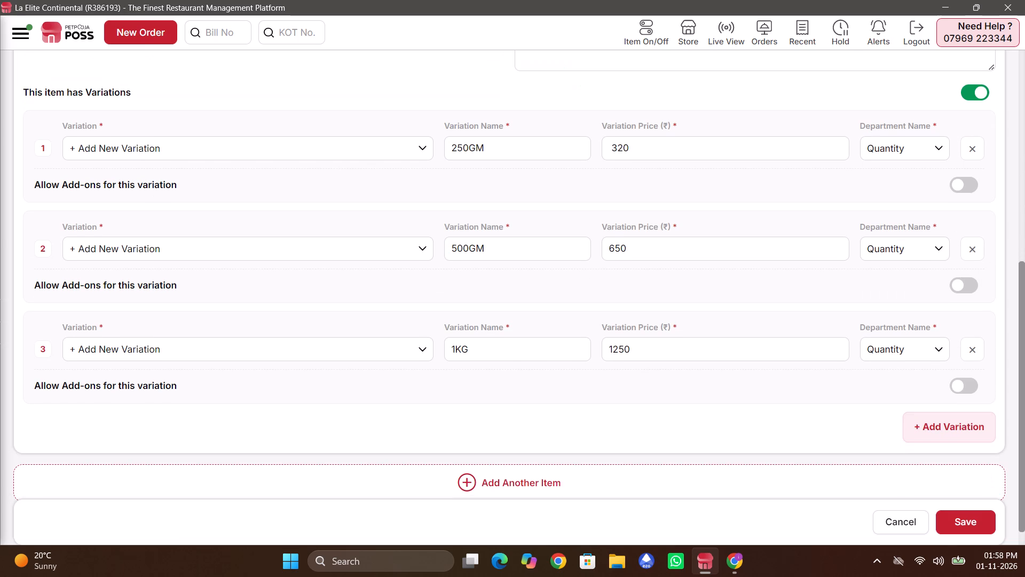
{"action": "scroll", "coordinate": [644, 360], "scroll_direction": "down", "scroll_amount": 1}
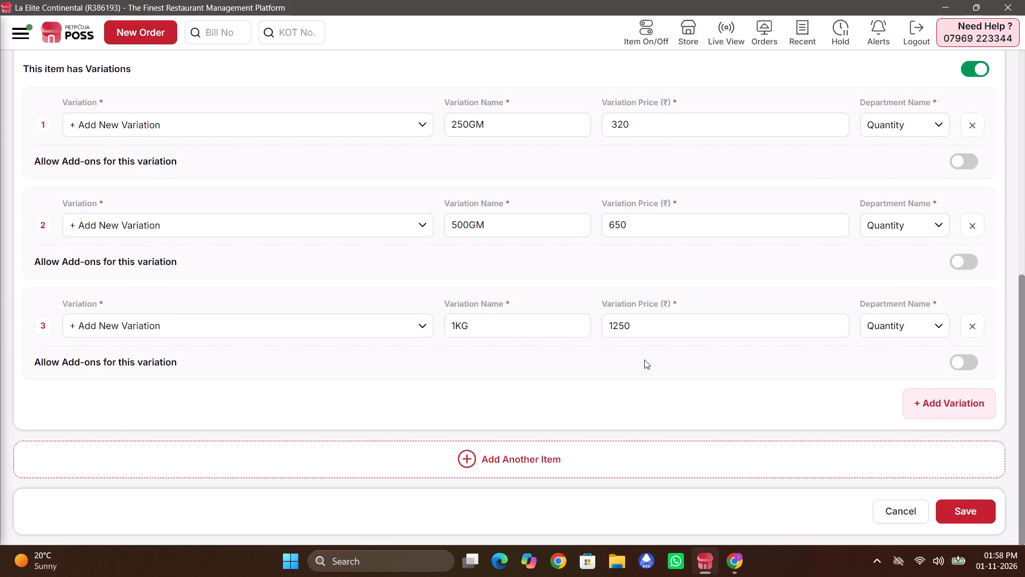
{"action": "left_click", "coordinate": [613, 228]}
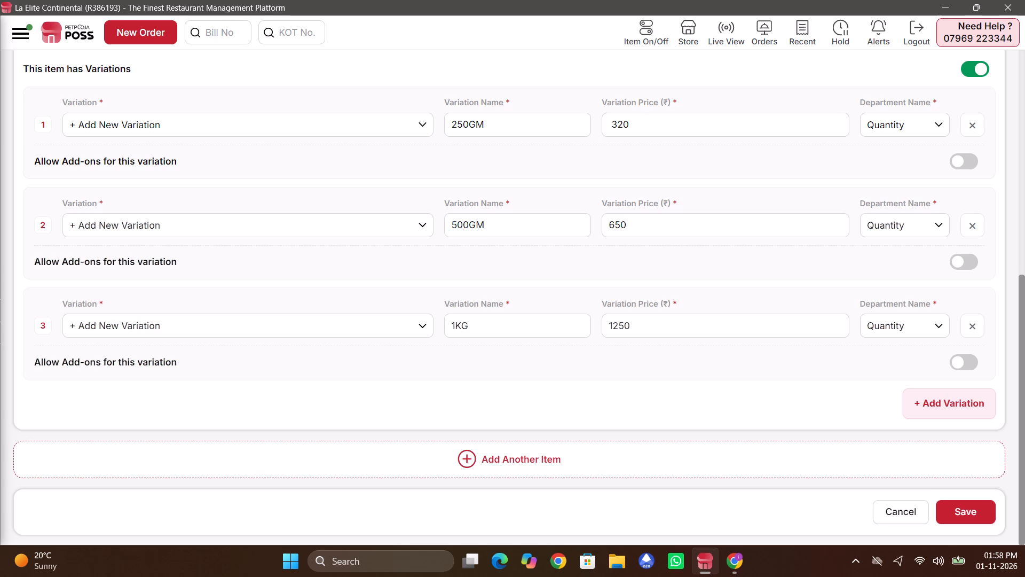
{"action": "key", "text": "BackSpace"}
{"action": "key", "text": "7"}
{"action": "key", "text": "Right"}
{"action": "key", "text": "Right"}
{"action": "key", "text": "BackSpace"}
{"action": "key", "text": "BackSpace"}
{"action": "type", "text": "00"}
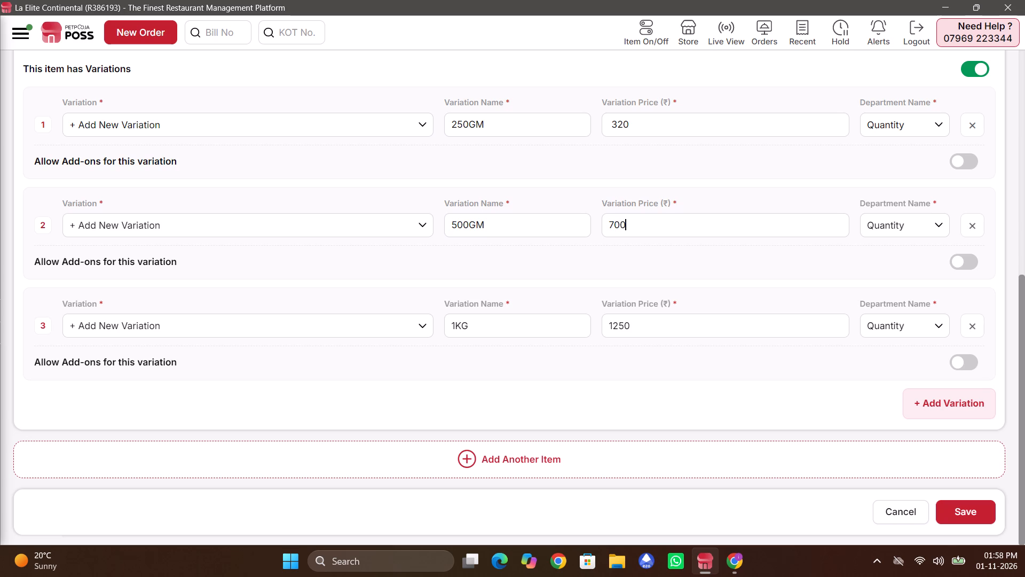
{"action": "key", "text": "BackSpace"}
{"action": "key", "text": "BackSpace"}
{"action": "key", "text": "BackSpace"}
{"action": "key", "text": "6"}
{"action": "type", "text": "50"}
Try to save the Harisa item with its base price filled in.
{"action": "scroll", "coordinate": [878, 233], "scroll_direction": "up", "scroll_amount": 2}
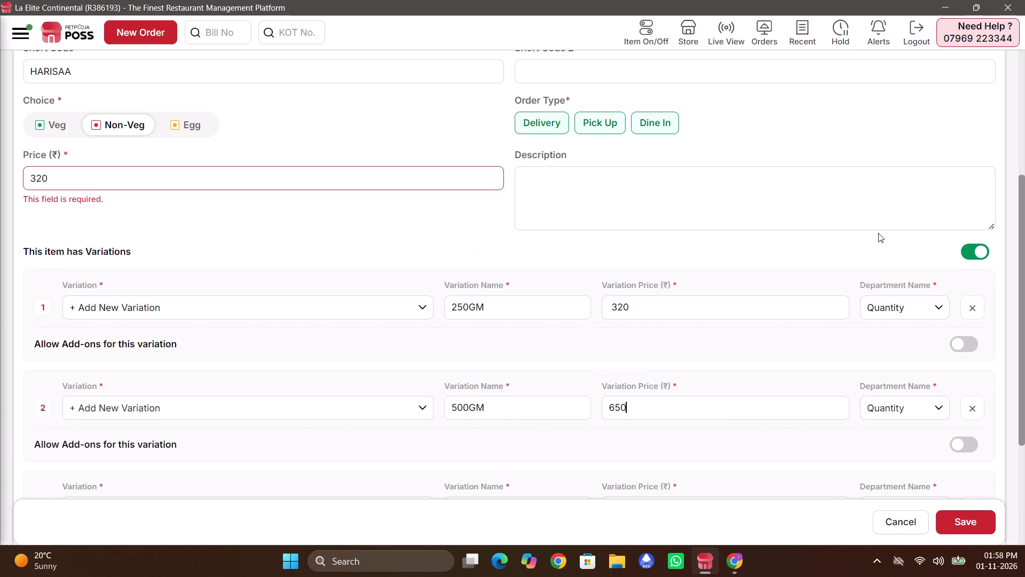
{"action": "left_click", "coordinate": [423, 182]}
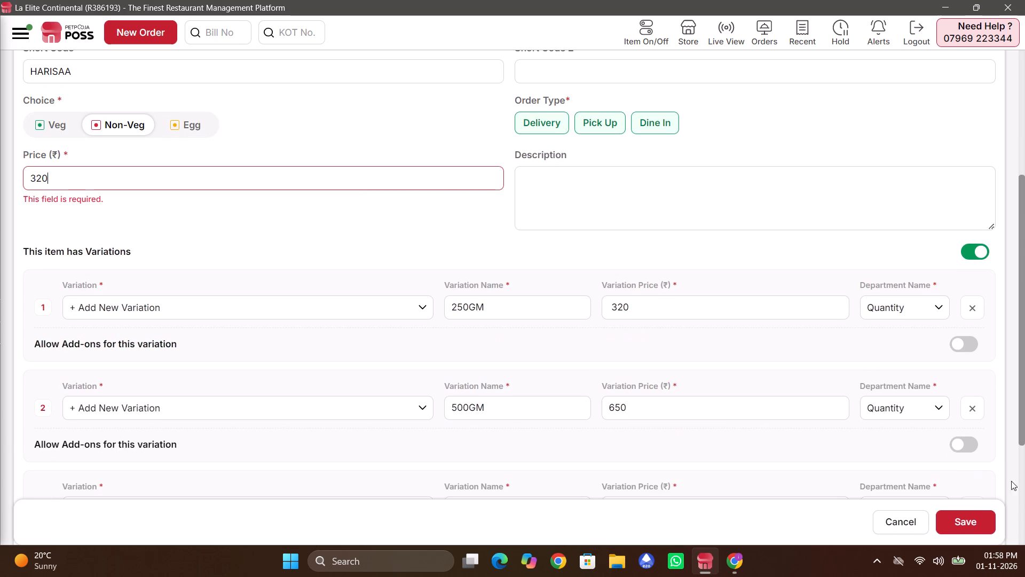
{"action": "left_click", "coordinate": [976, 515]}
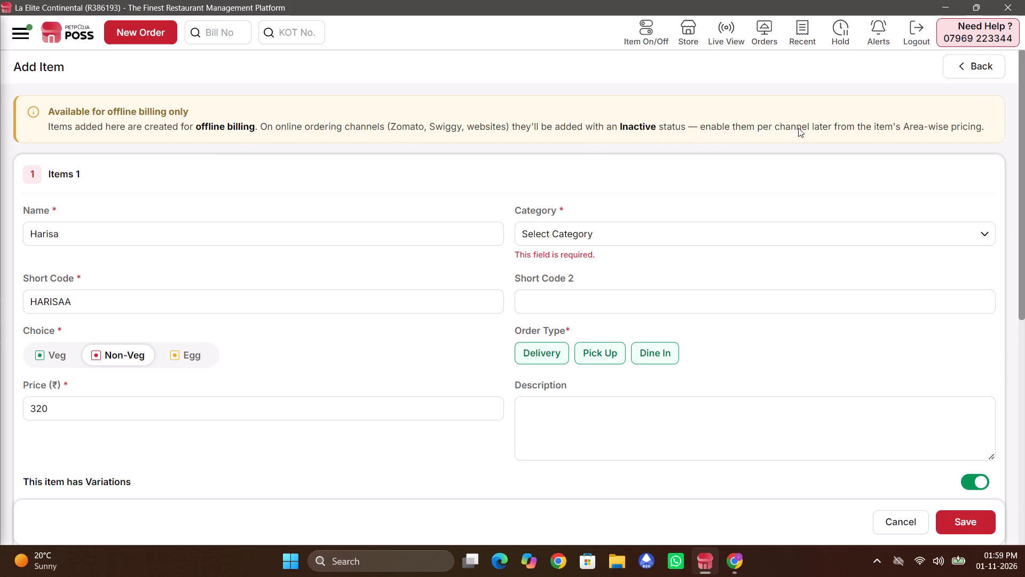
Assign the Harisa item to the Kashmiri Wazwaan category and save it to the item list.
{"action": "left_click", "coordinate": [659, 221]}
{"action": "left_click", "coordinate": [659, 239]}
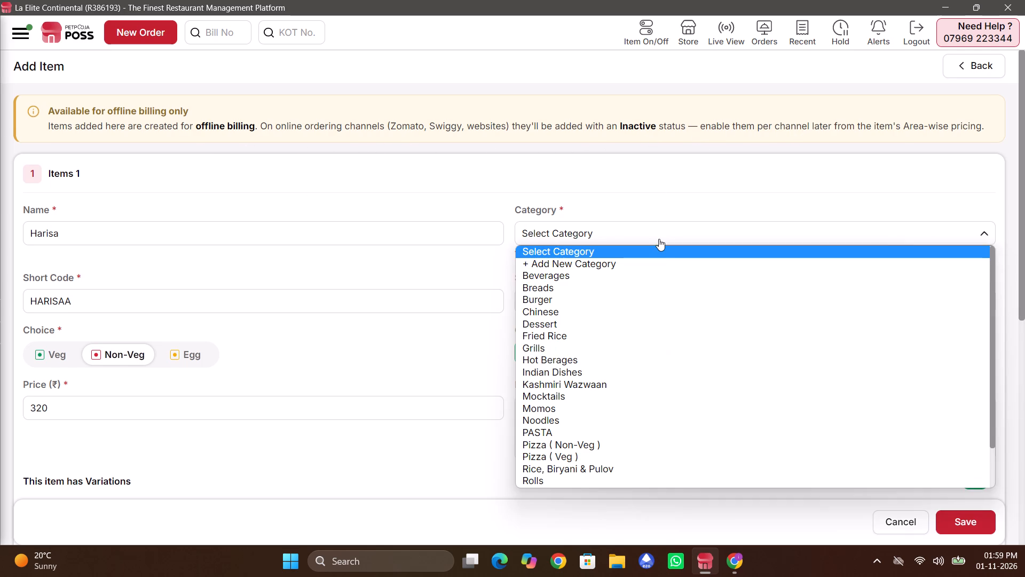
{"action": "left_click", "coordinate": [673, 378]}
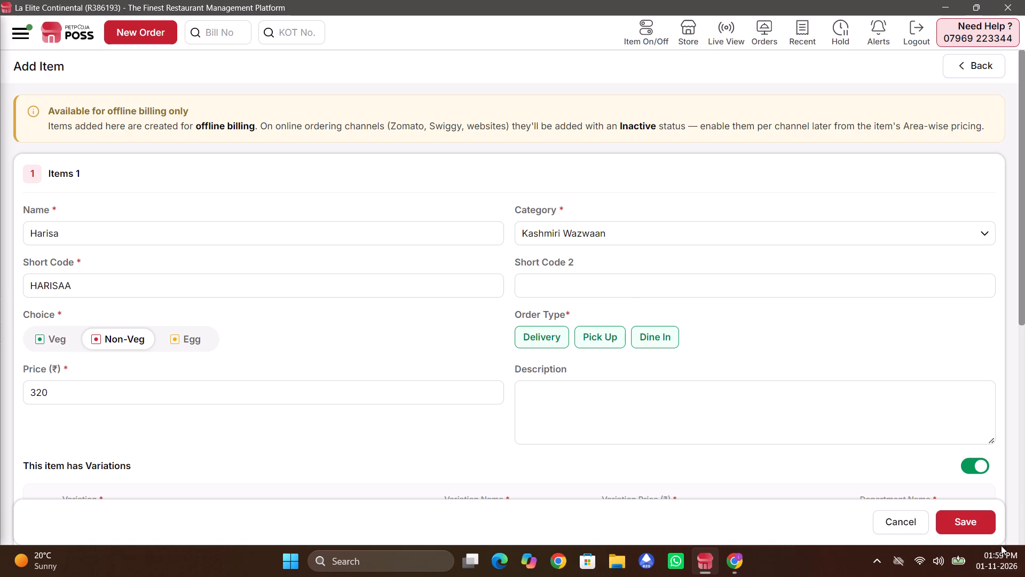
{"action": "left_click", "coordinate": [976, 524]}
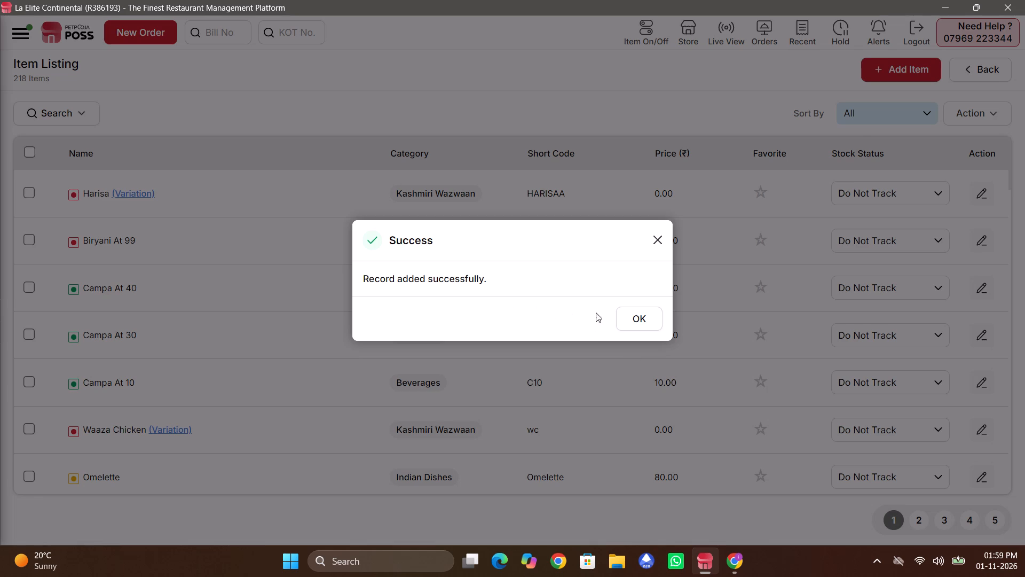
{"action": "left_click", "coordinate": [631, 320]}
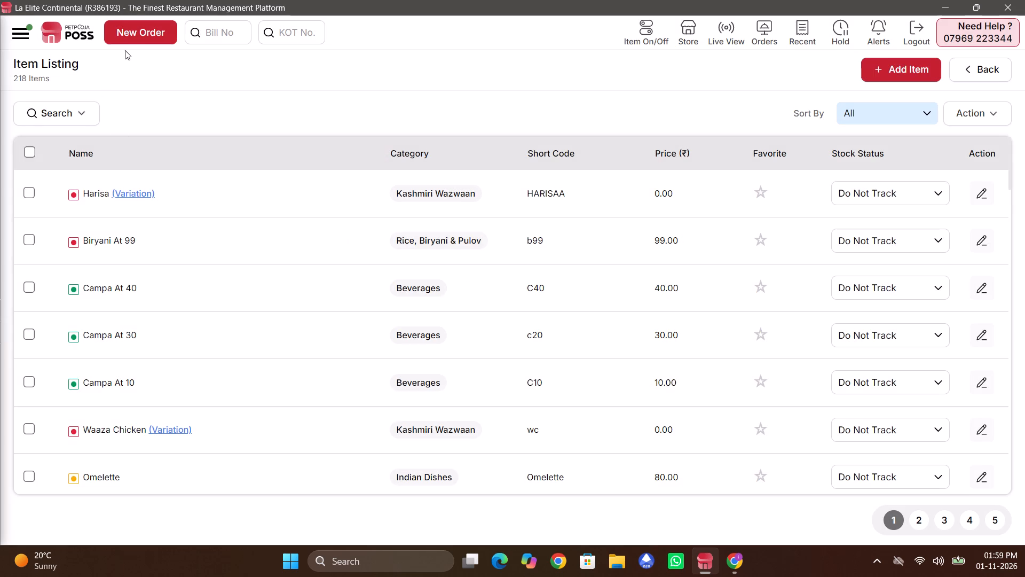
Start a new dine-in order for table 4.
{"action": "left_click", "coordinate": [129, 40]}
{"action": "left_click", "coordinate": [261, 210]}
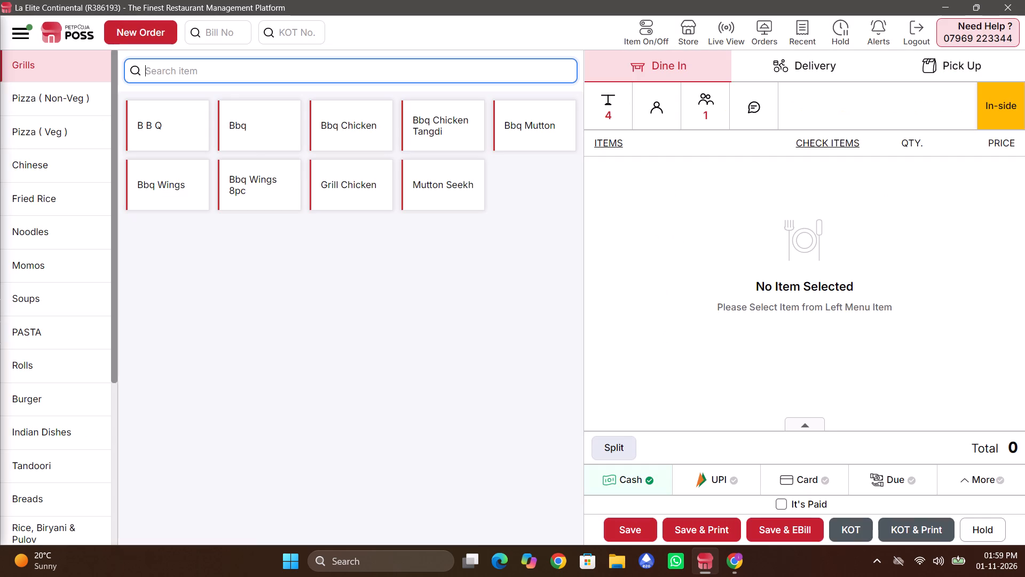
Search the order menu for harisa and open the Harisa item's variation choices.
{"action": "type", "text": "harisa"}
{"action": "key", "text": "Return"}
{"action": "left_click", "coordinate": [180, 128]}
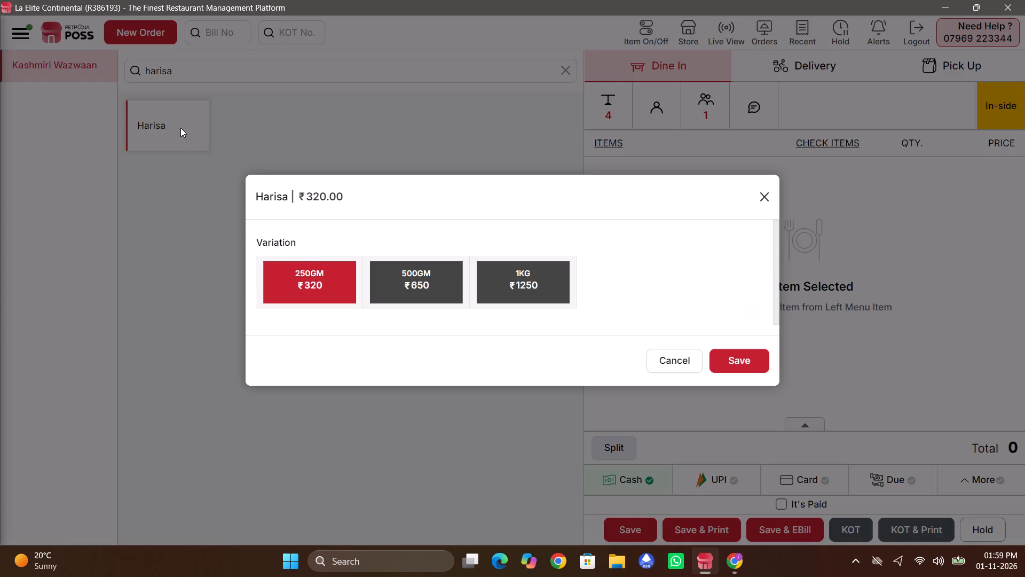
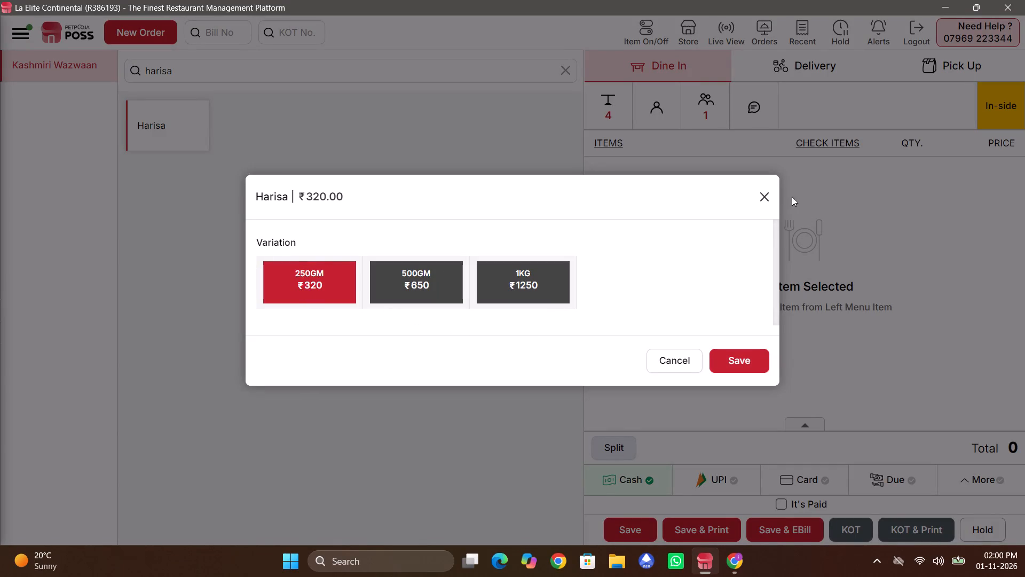
Close the Harisa variation choices without adding anything and return to the table view.
{"action": "left_click", "coordinate": [760, 200]}
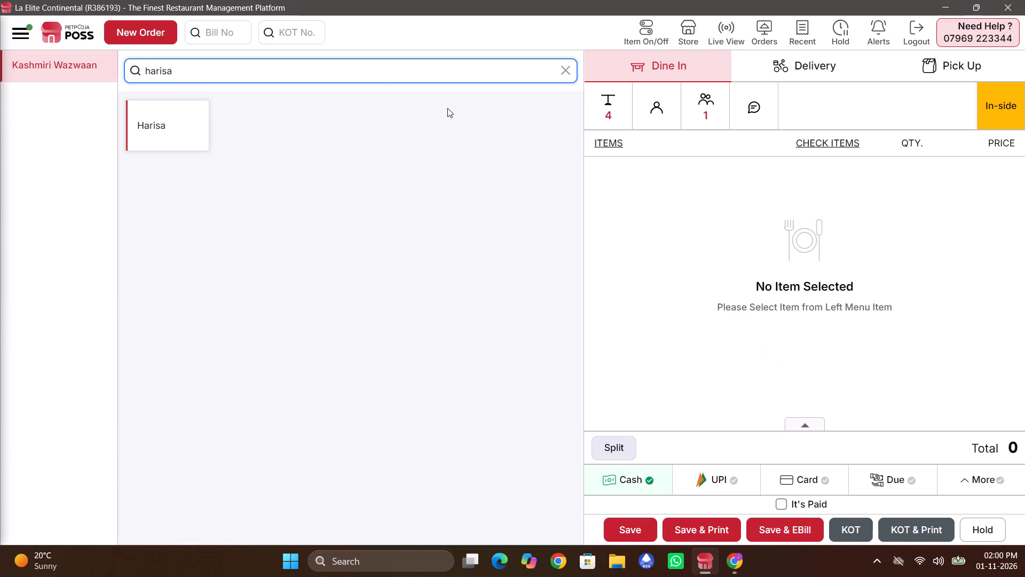
{"action": "left_click", "coordinate": [156, 30]}
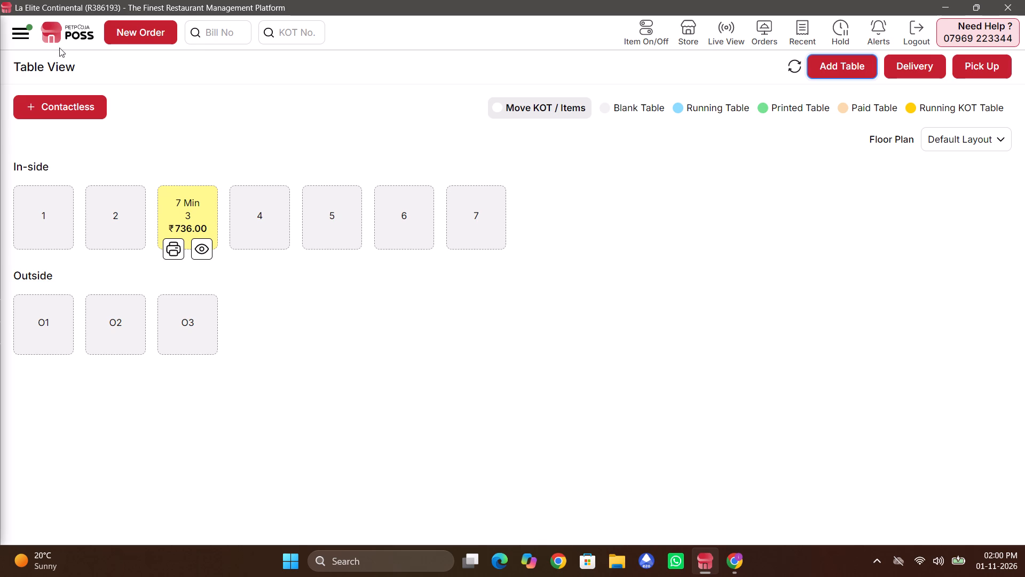
Open the Harisa item for editing from the item listing in the menu configuration.
{"action": "left_click", "coordinate": [117, 39]}
{"action": "left_click", "coordinate": [22, 44]}
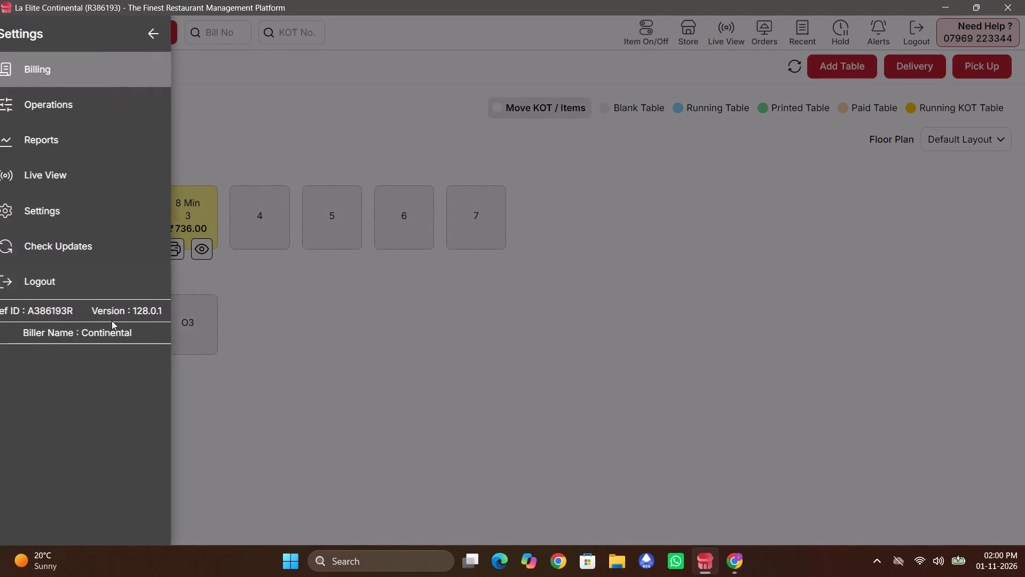
{"action": "scroll", "coordinate": [115, 329], "scroll_direction": "down", "scroll_amount": 1}
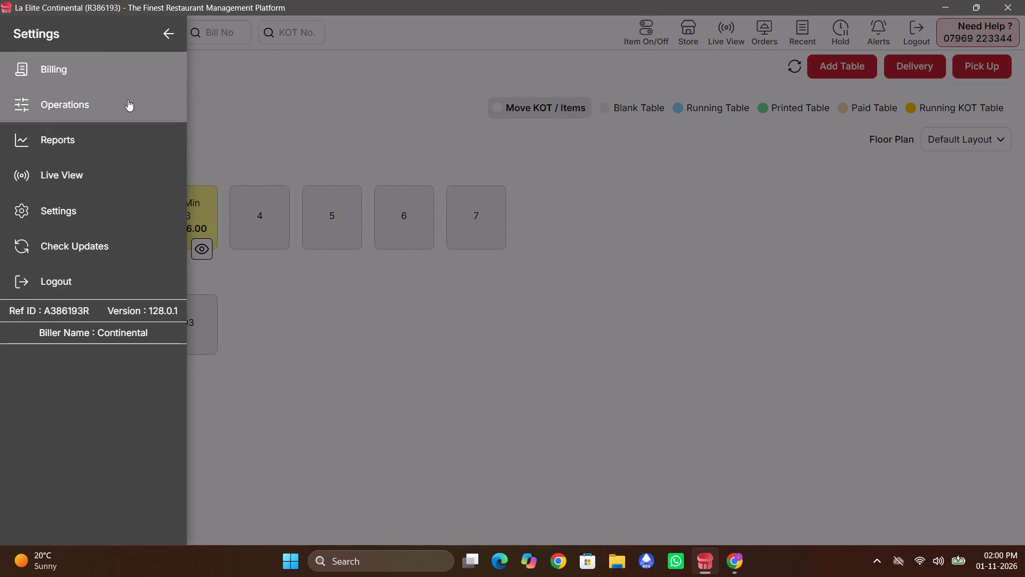
{"action": "left_click", "coordinate": [128, 99]}
{"action": "left_click", "coordinate": [82, 485]}
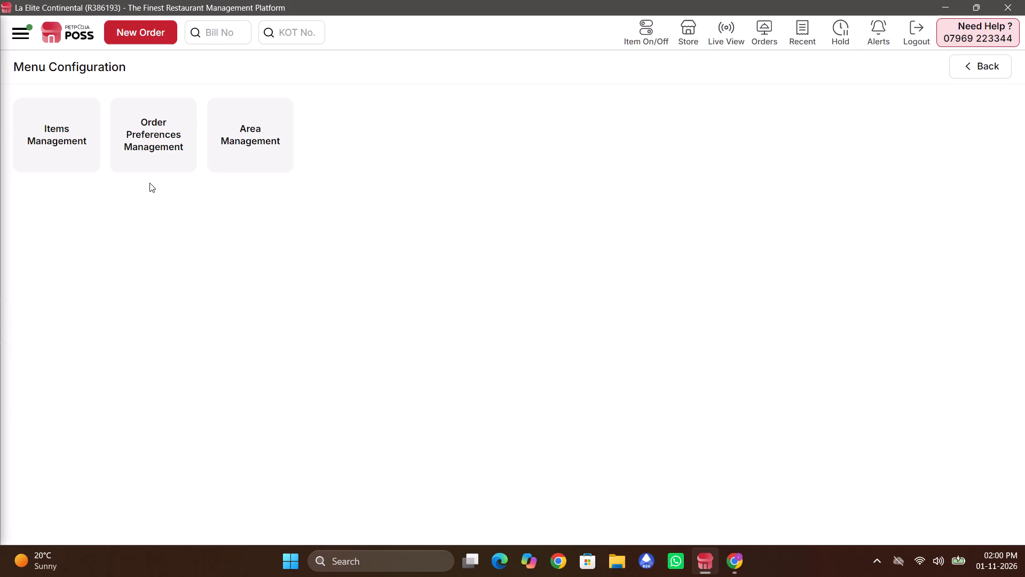
{"action": "left_click", "coordinate": [52, 124]}
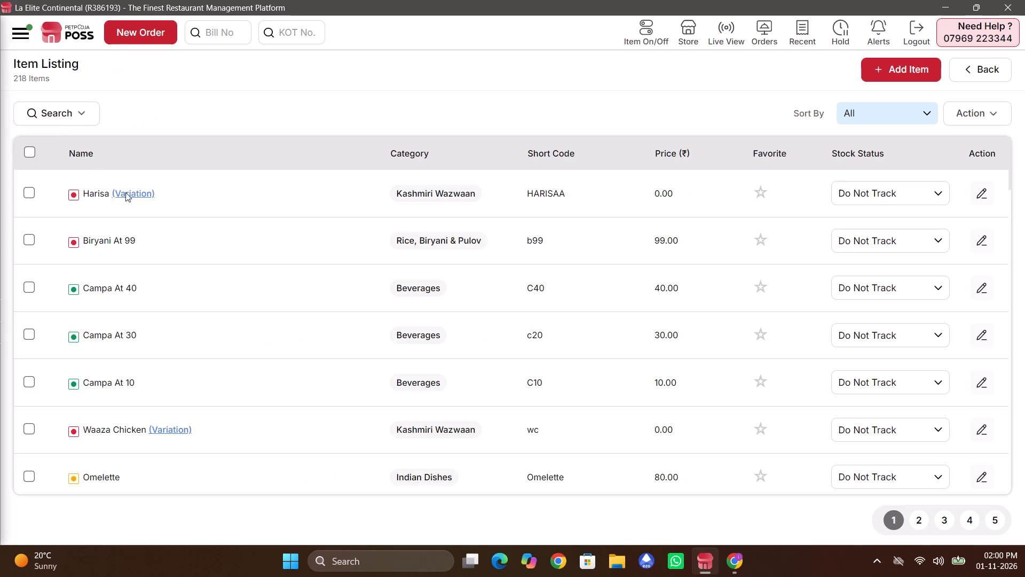
{"action": "left_click", "coordinate": [989, 190]}
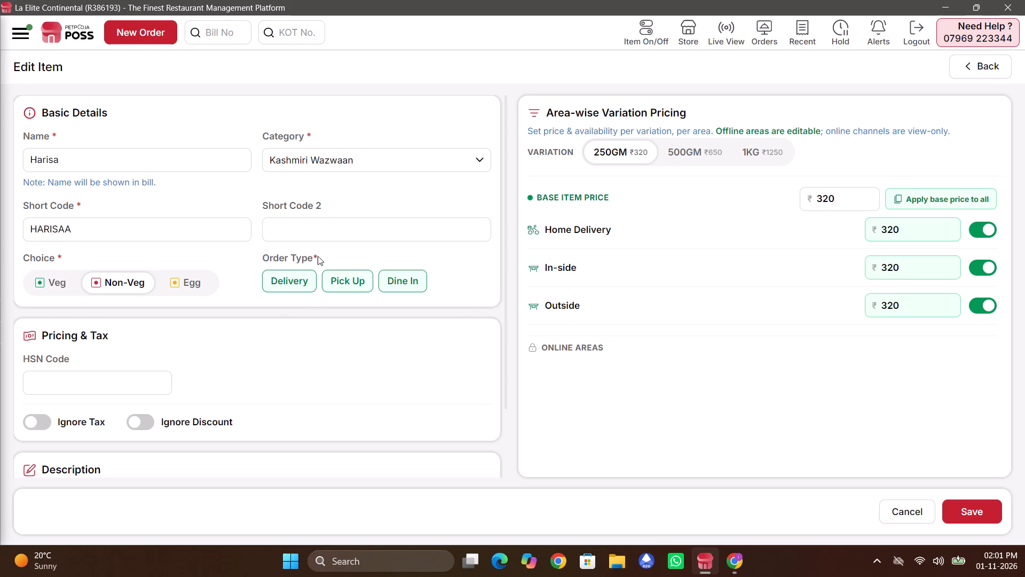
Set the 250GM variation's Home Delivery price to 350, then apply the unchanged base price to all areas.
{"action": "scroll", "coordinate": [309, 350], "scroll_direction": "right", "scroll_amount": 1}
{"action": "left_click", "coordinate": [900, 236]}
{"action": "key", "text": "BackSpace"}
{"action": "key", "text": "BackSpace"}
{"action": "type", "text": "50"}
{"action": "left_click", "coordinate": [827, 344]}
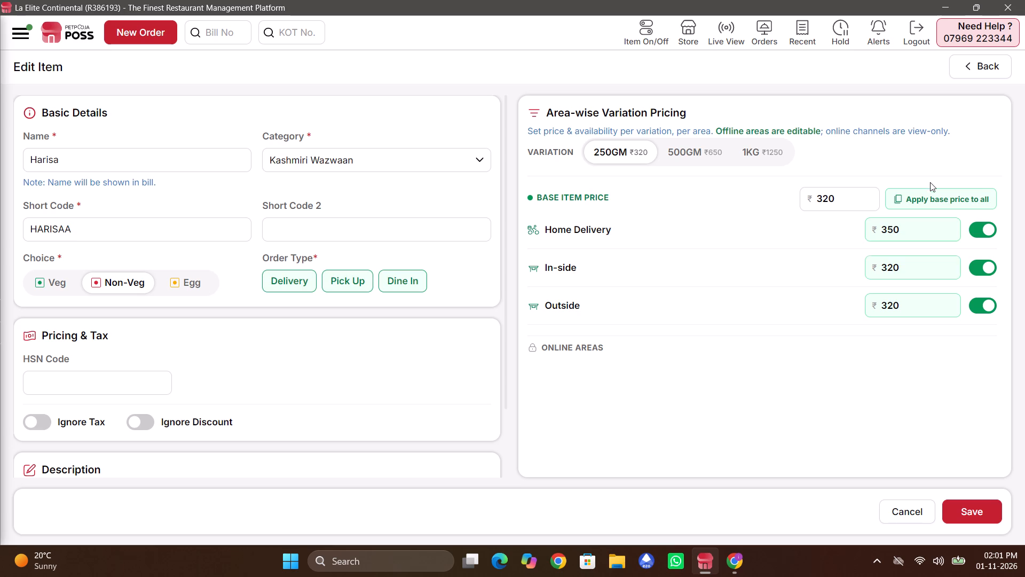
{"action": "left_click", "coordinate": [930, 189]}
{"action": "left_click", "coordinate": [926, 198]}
Set the 250GM variation's base price to 350, apply it to all areas and save the Harisa item.
{"action": "left_click_drag", "start_coordinate": [905, 237], "coordinate": [642, 272]}
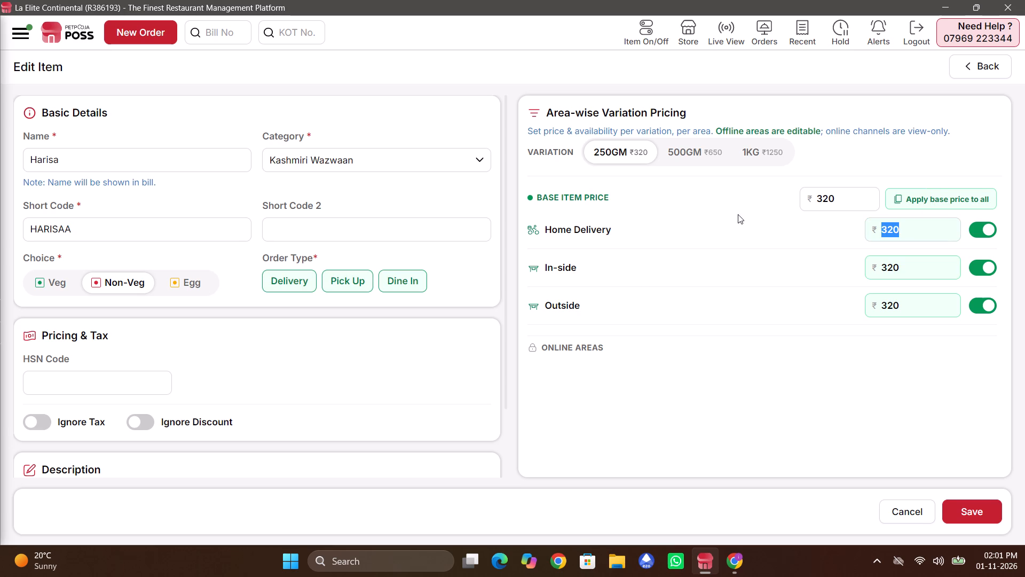
{"action": "left_click_drag", "start_coordinate": [846, 194], "coordinate": [692, 241]}
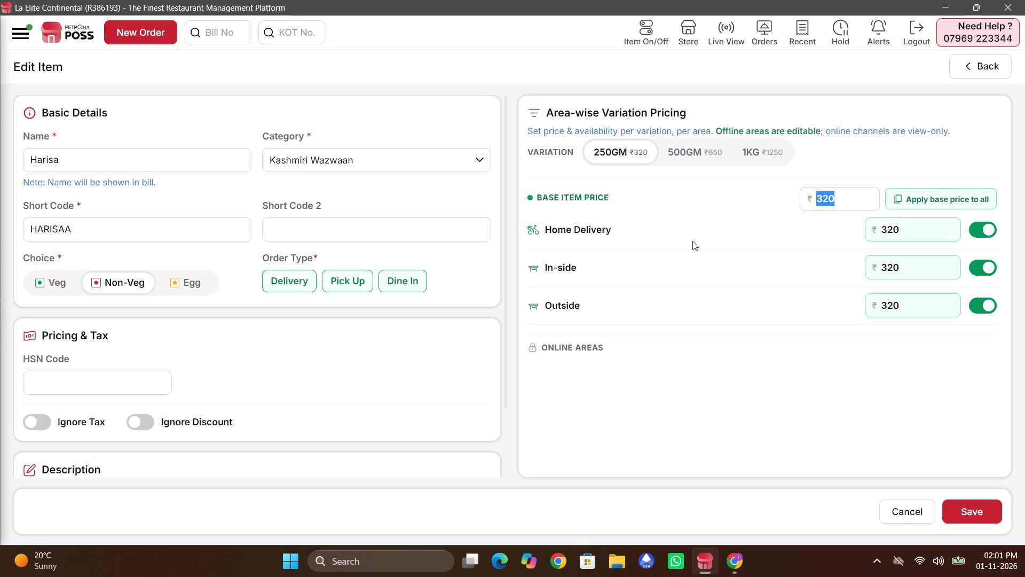
{"action": "type", "text": "350"}
{"action": "left_click", "coordinate": [930, 200]}
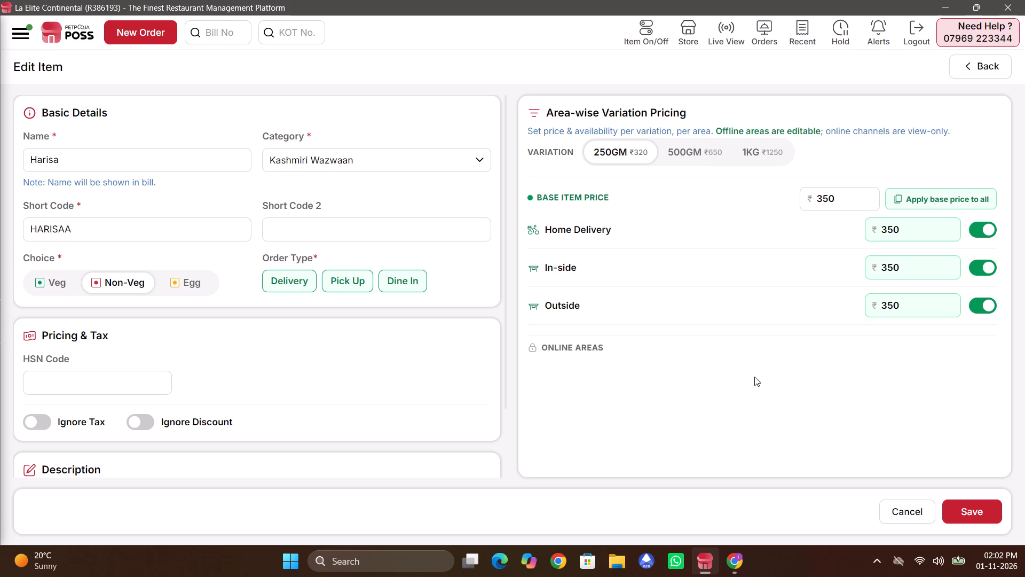
{"action": "left_click", "coordinate": [965, 510]}
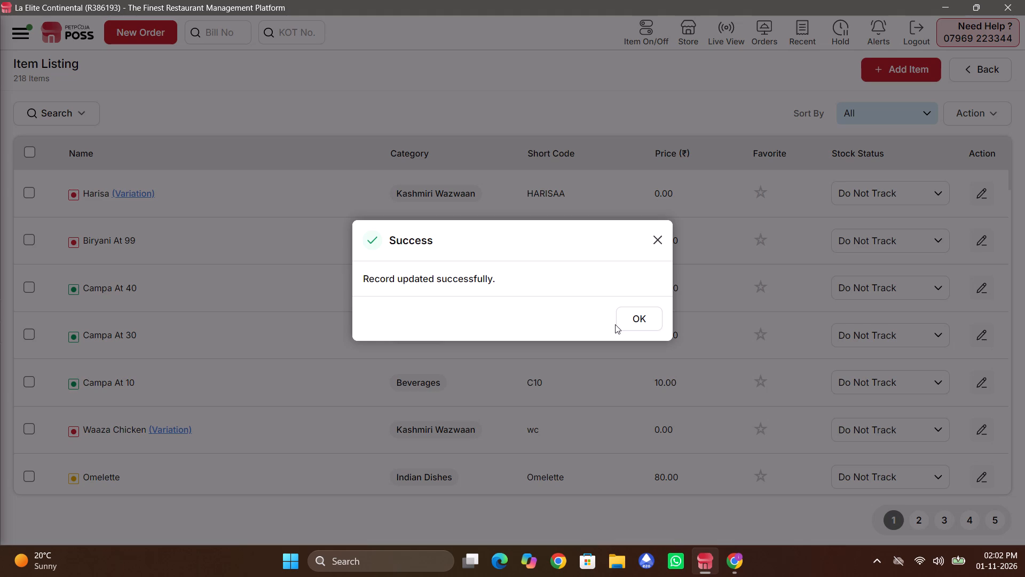
{"action": "left_click", "coordinate": [615, 324]}
{"action": "left_click", "coordinate": [630, 319]}
Check the Harisa item's variation prices in a dine-in order for outside table O2, then return to the table view without adding it.
{"action": "left_click", "coordinate": [136, 41]}
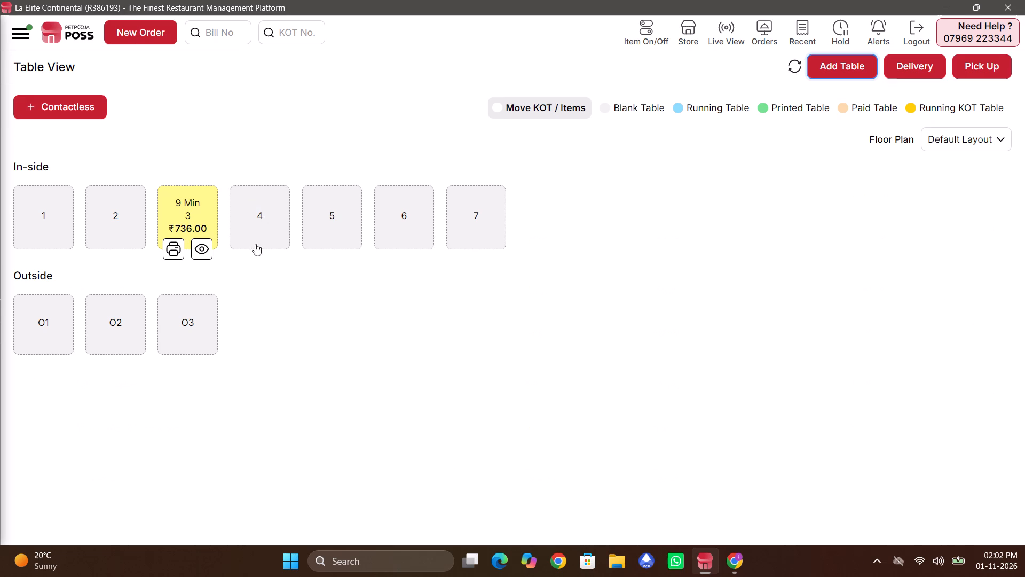
{"action": "left_click", "coordinate": [133, 323]}
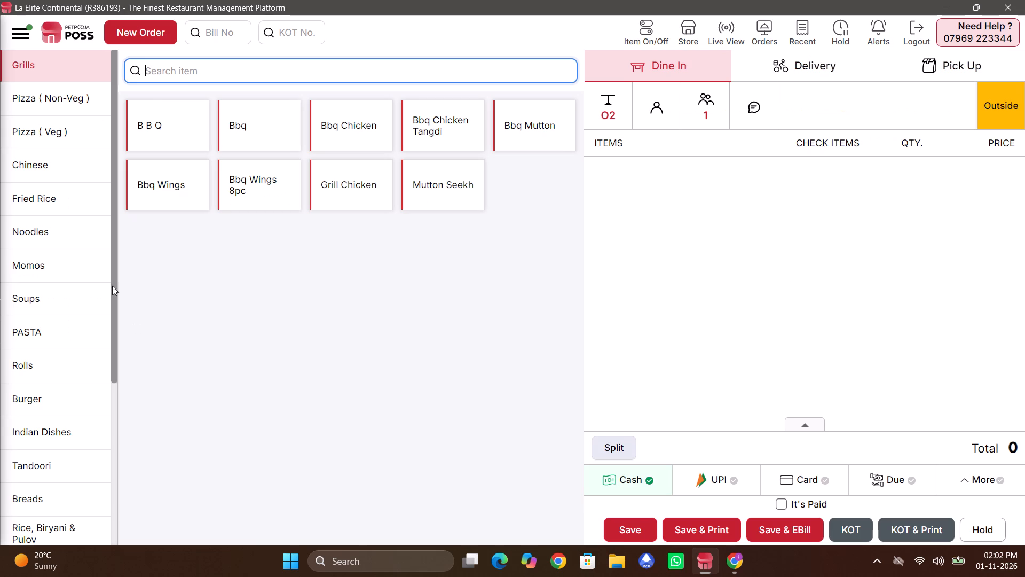
{"action": "left_click", "coordinate": [176, 73]}
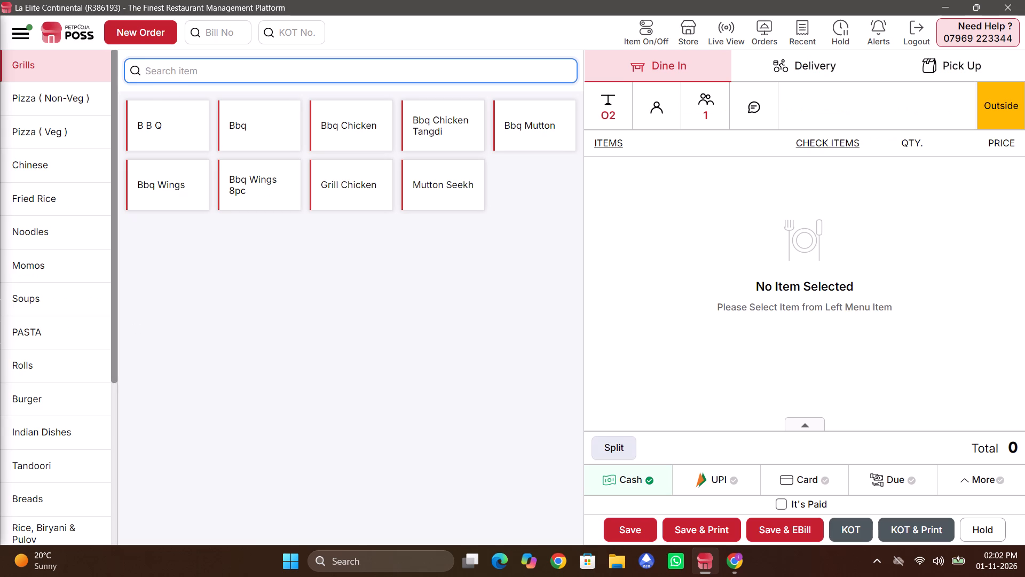
{"action": "type", "text": "har"}
{"action": "type", "text": "isa"}
{"action": "key", "text": "Return"}
{"action": "left_click", "coordinate": [151, 126]}
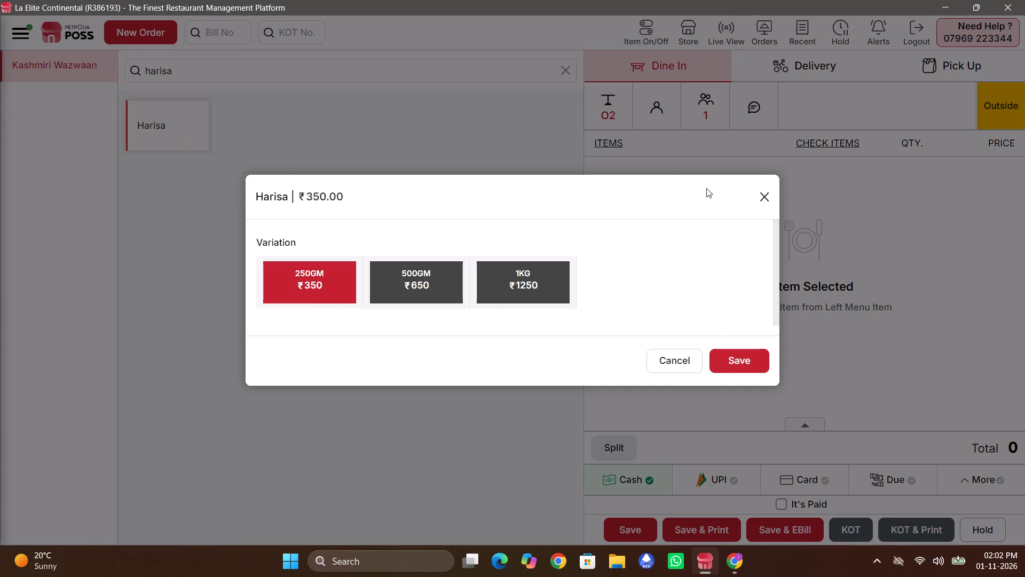
{"action": "left_click", "coordinate": [325, 49]}
{"action": "left_click", "coordinate": [770, 191]}
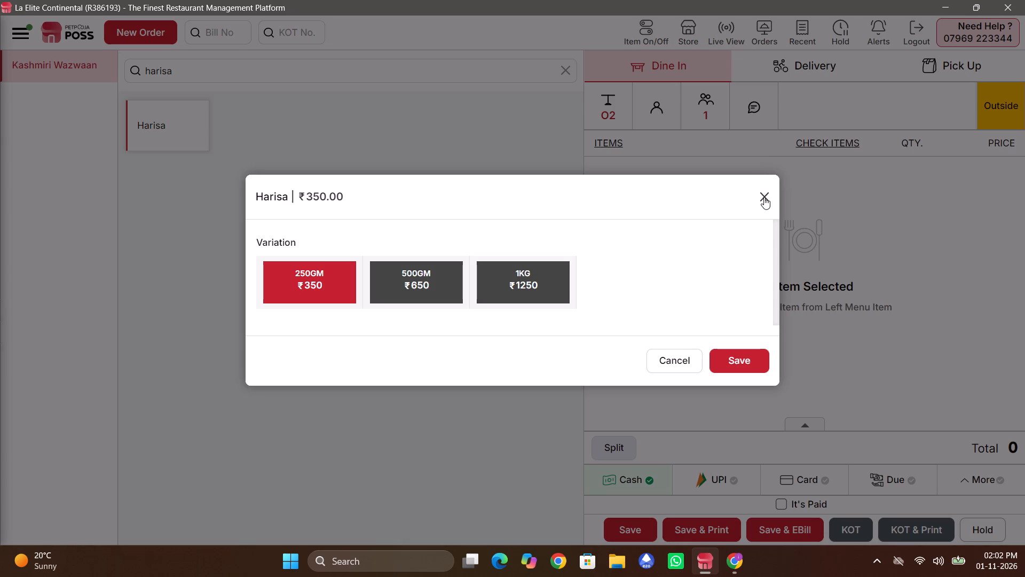
{"action": "left_click", "coordinate": [764, 197]}
{"action": "left_click", "coordinate": [164, 27]}
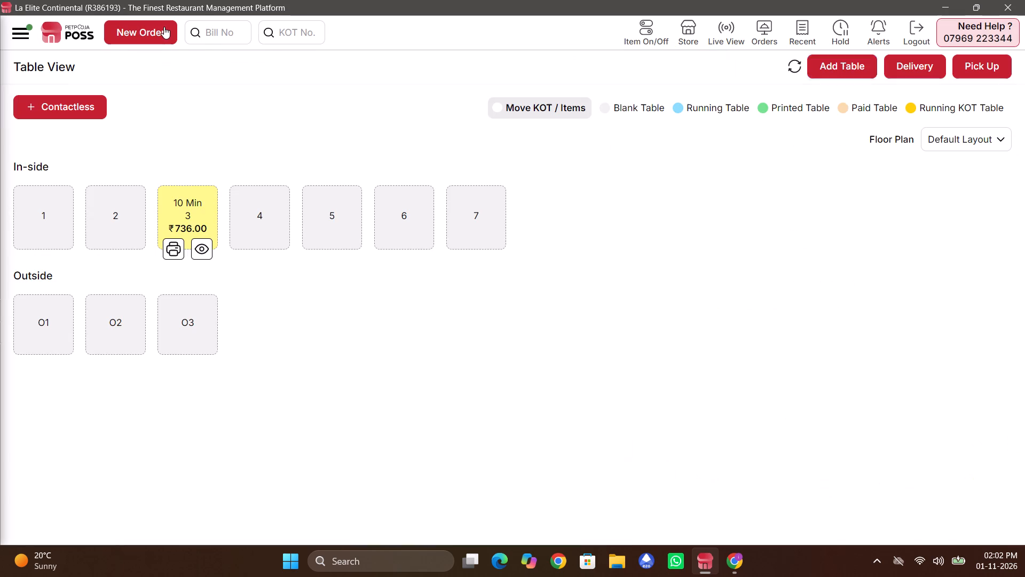
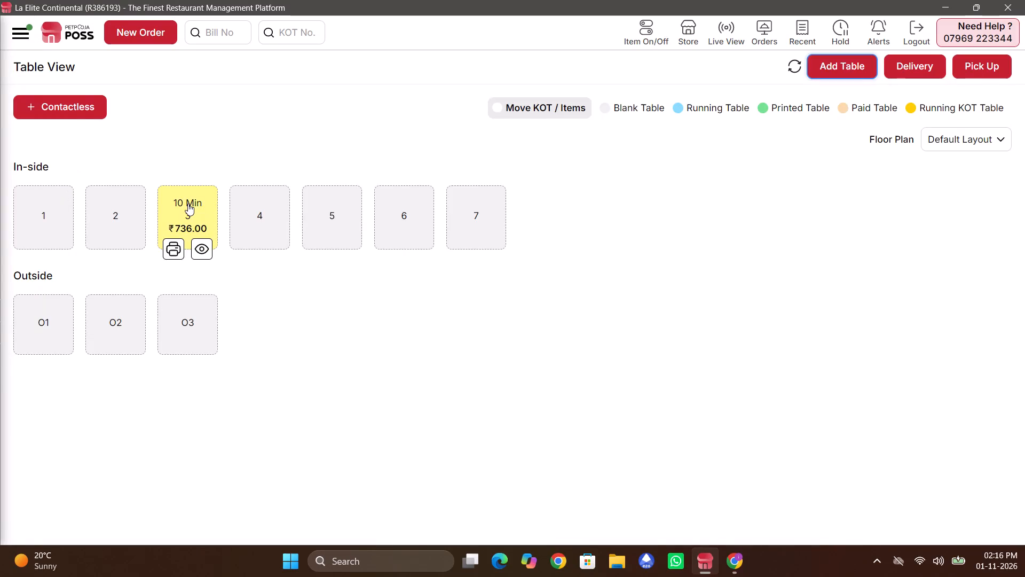
Open inside table 3's running order with its existing KOT items and add one Water from the Beverages category.
{"action": "left_click", "coordinate": [188, 204]}
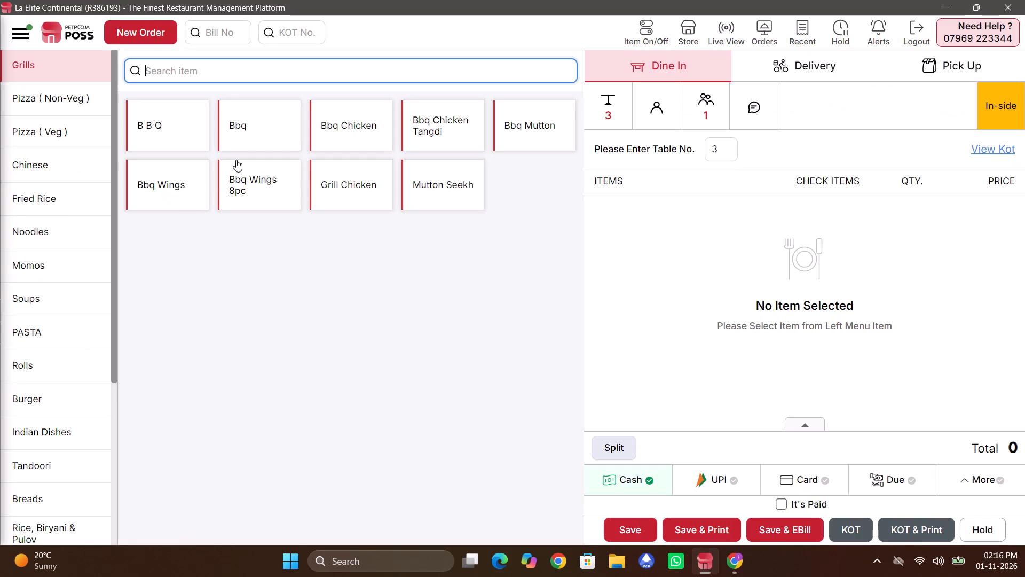
{"action": "left_click", "coordinate": [1008, 151]}
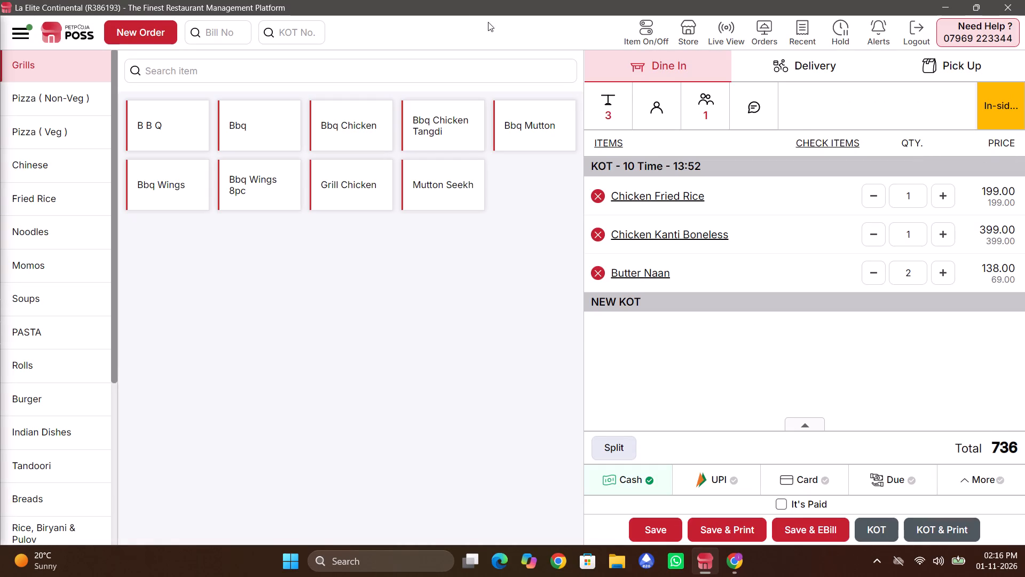
{"action": "left_click", "coordinate": [405, 60]}
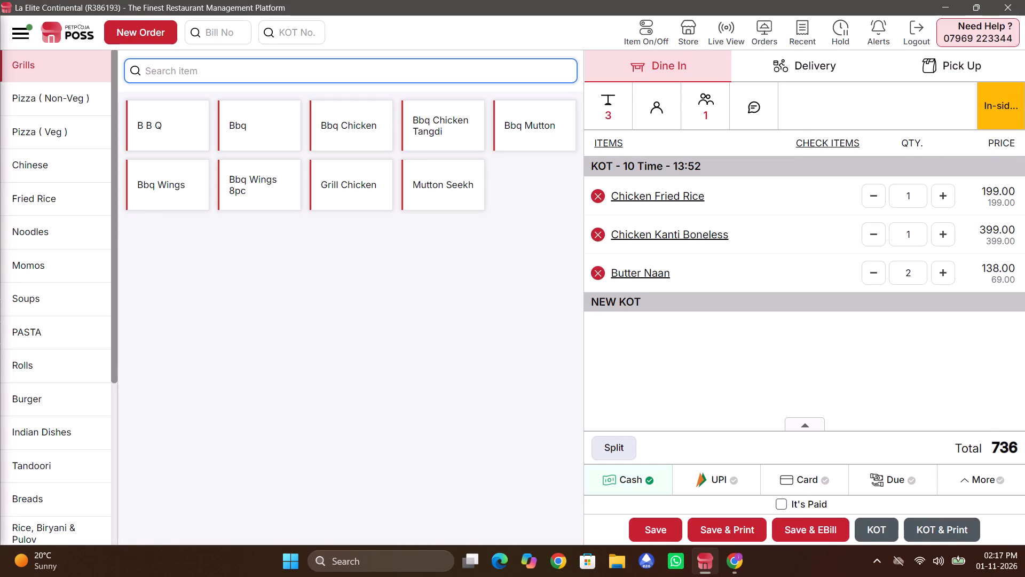
{"action": "key", "text": "a"}
{"action": "key", "text": "ctrl+a"}
{"action": "type", "text": "water"}
{"action": "key", "text": "Return"}
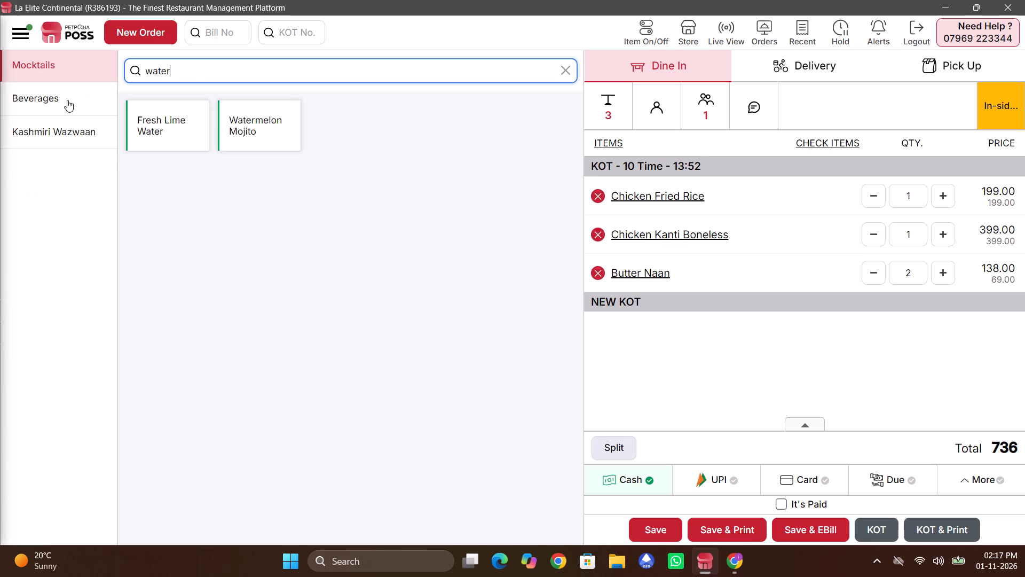
{"action": "left_click", "coordinate": [67, 100]}
{"action": "left_click", "coordinate": [265, 138]}
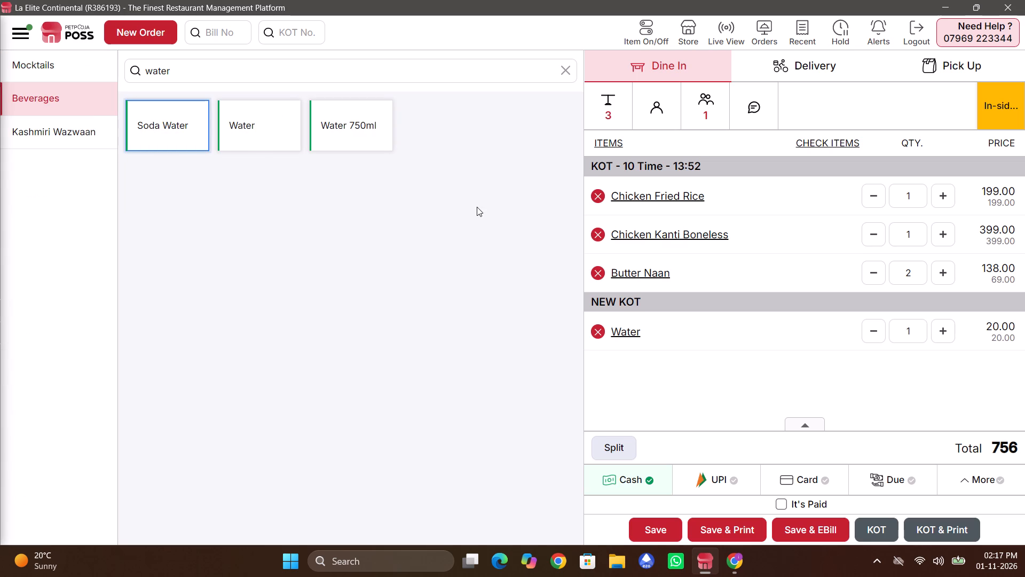
Set table 3's payment type to UPI and save the order with an e-bill.
{"action": "left_click", "coordinate": [752, 481]}
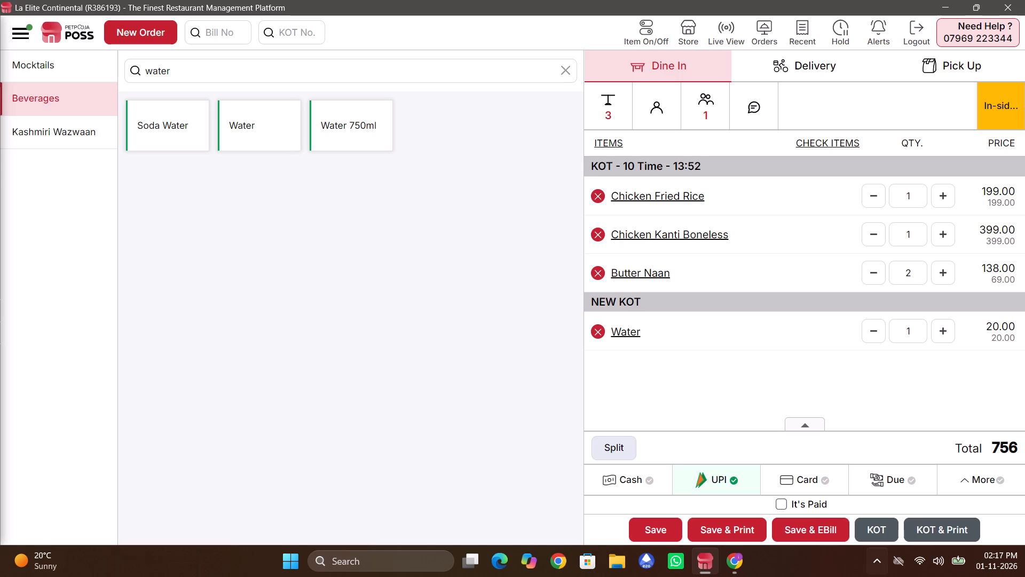
{"action": "left_click", "coordinate": [830, 534]}
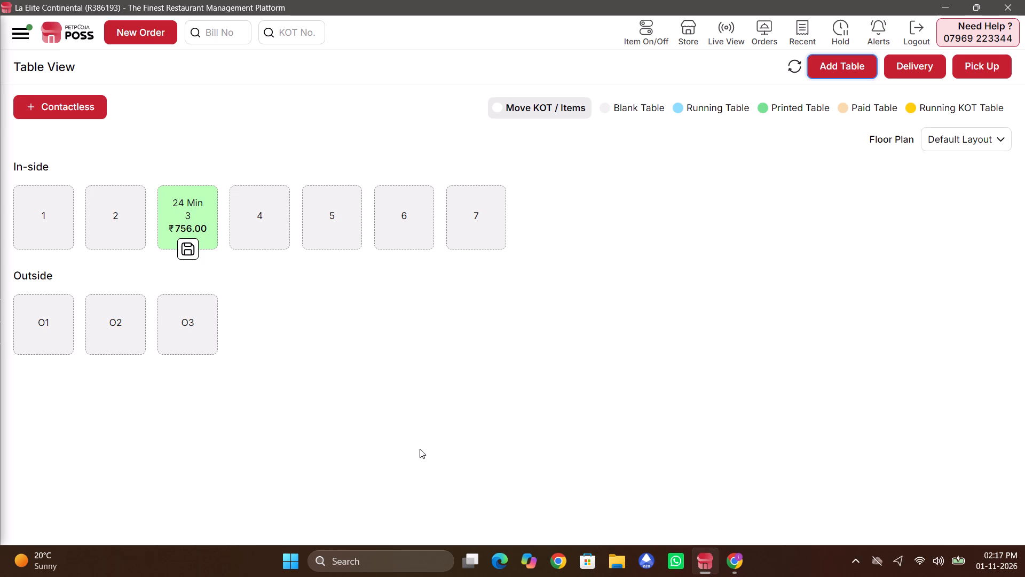
Settle table 3's bill with UPI as the payment type and a tip of 0.
{"action": "left_click", "coordinate": [178, 247]}
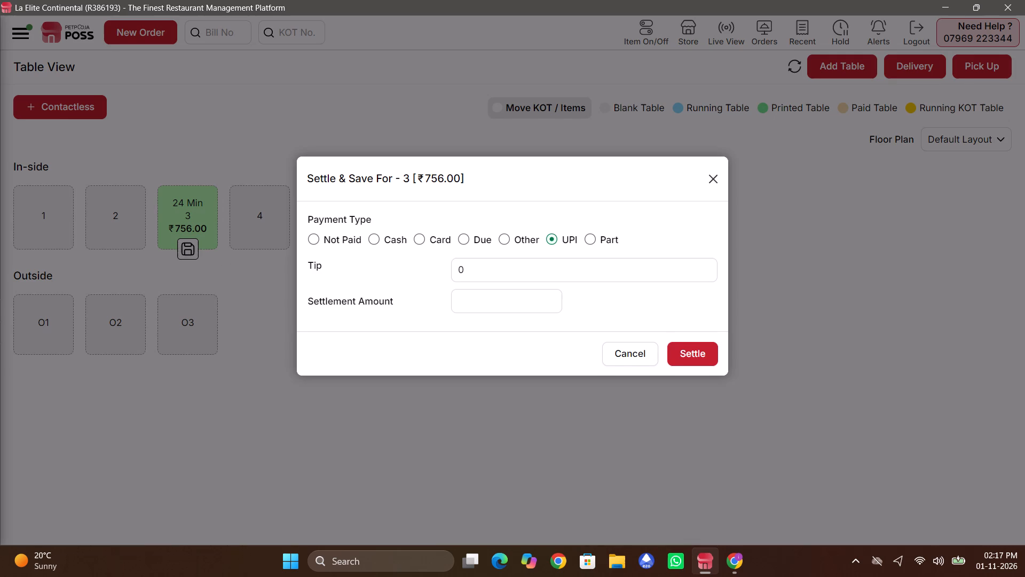
{"action": "left_click_drag", "start_coordinate": [660, 363], "coordinate": [672, 366]}
{"action": "left_click", "coordinate": [672, 366]}
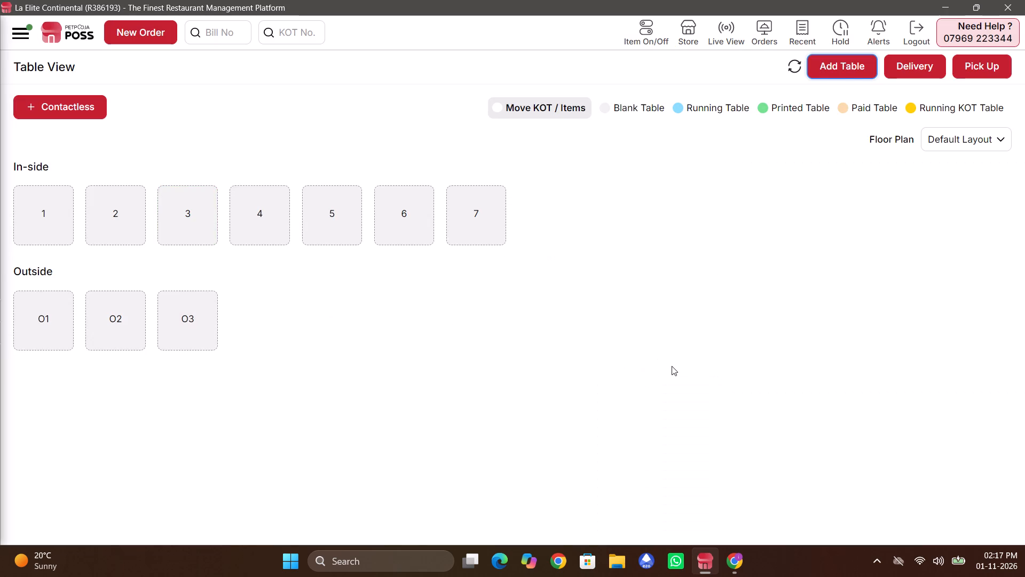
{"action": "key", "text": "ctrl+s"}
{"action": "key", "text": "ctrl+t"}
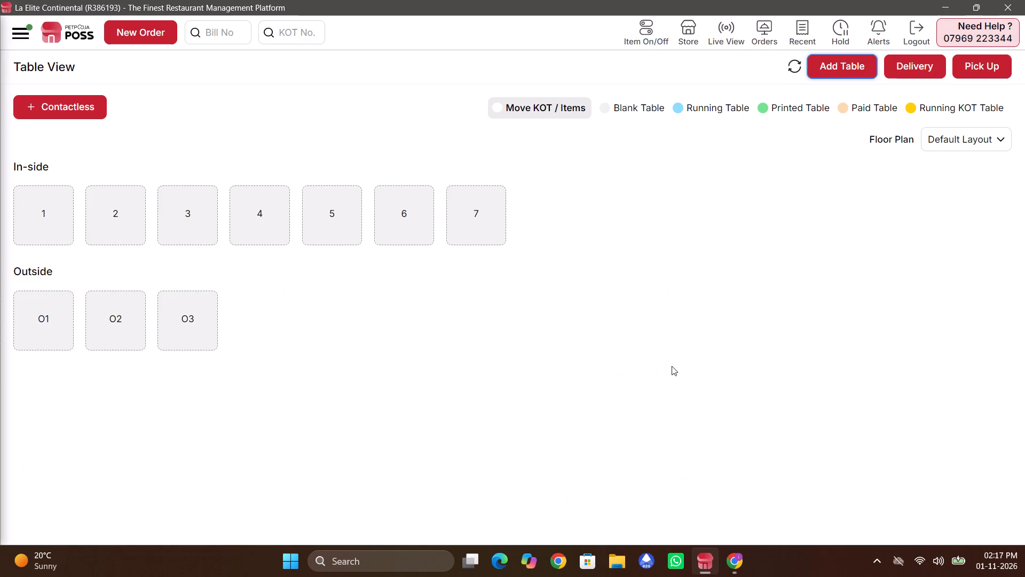
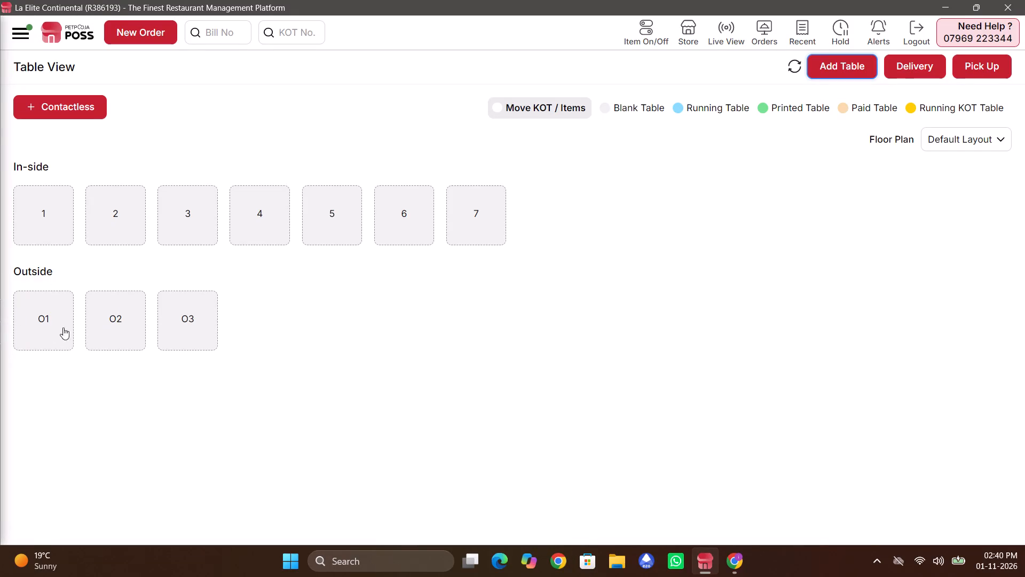
Start an order for outside table O1 with one Biryani At 99 and one Veg Chow Mein.
{"action": "left_click", "coordinate": [36, 333]}
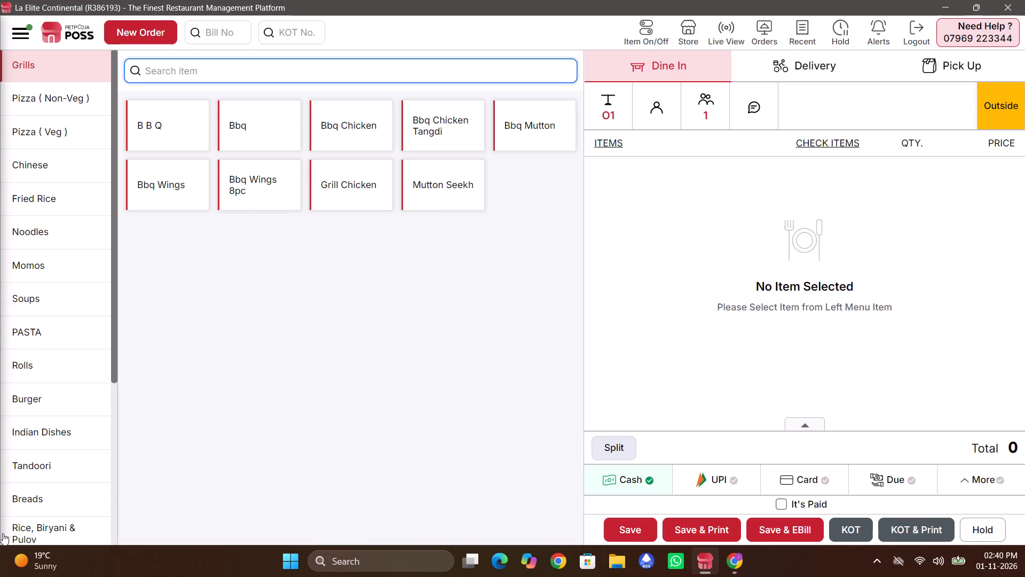
{"action": "left_click", "coordinate": [35, 517]}
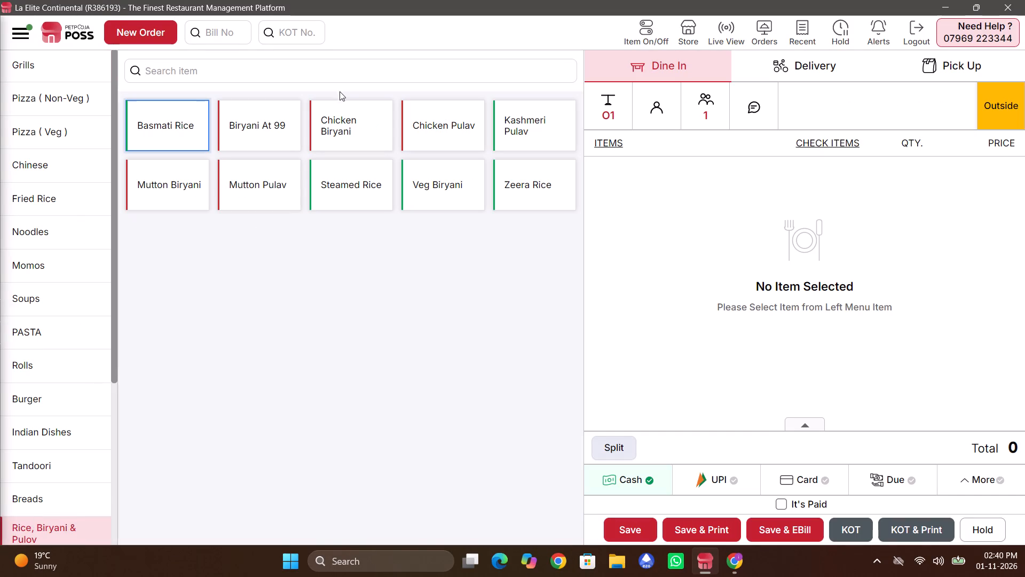
{"action": "left_click", "coordinate": [259, 134]}
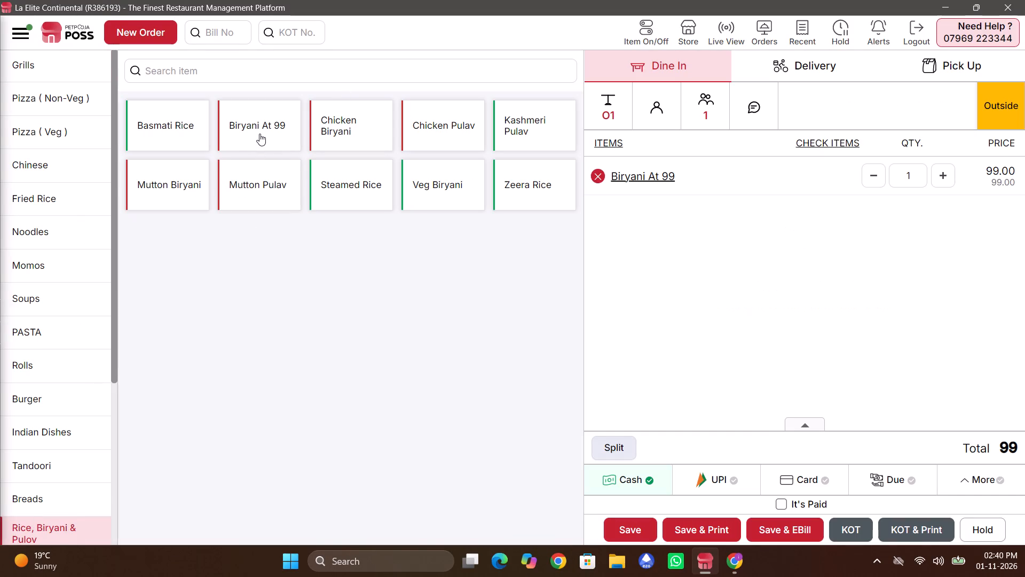
{"action": "left_click", "coordinate": [45, 222]}
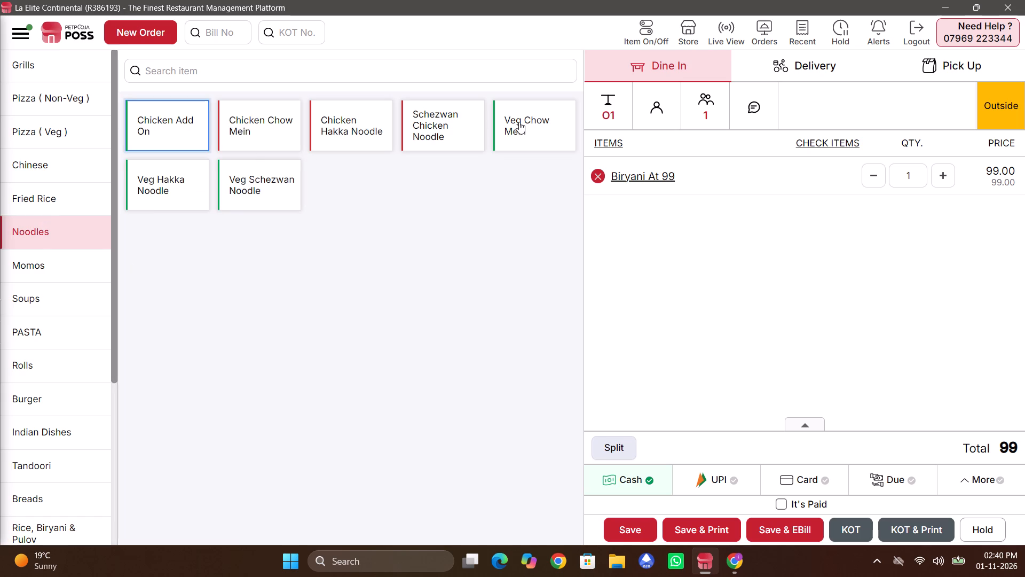
{"action": "left_click", "coordinate": [519, 122]}
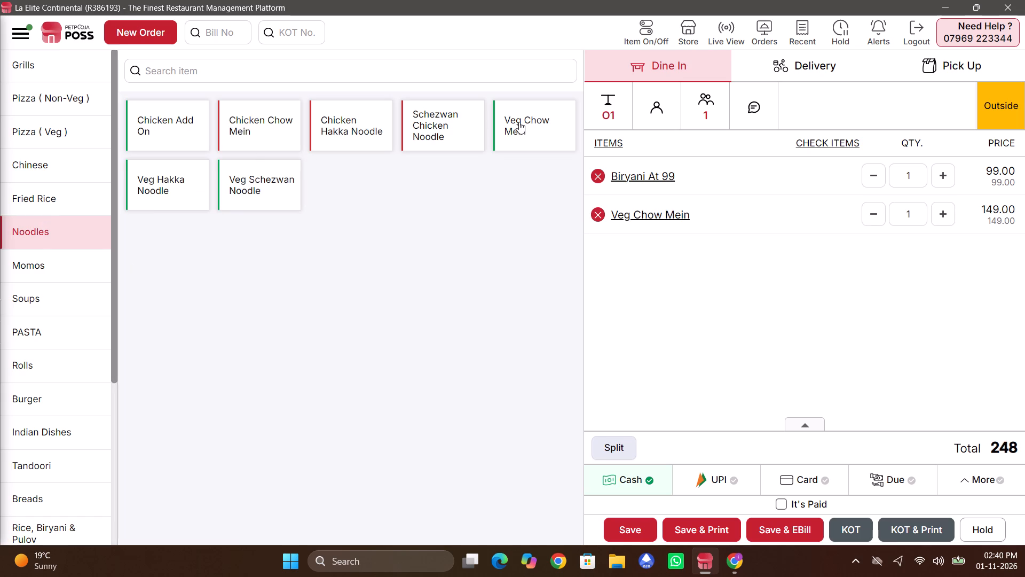
Assign the saved customer Zomato to table O1's order and send it to the kitchen with a printed KOT.
{"action": "left_click", "coordinate": [660, 124]}
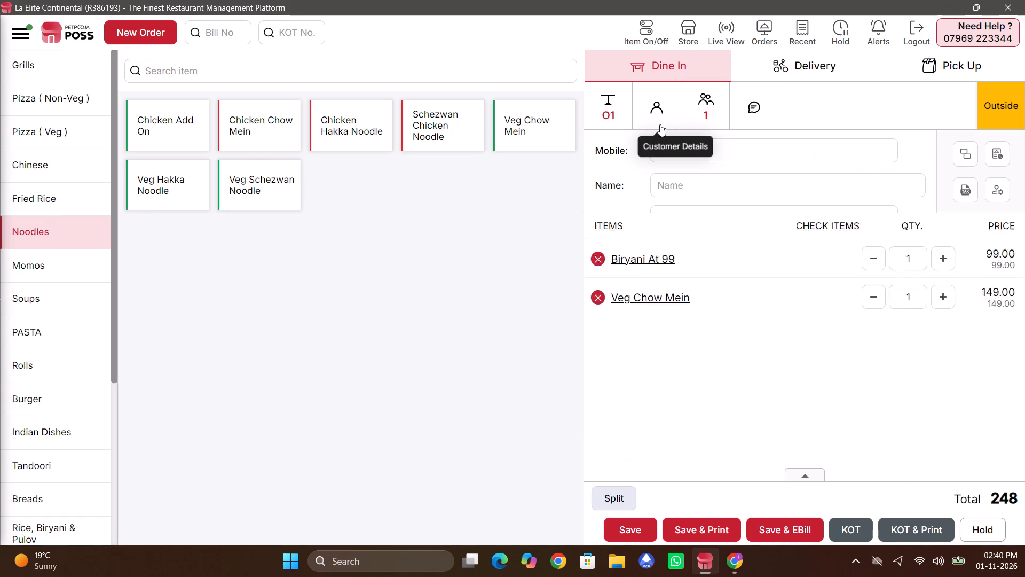
{"action": "left_click", "coordinate": [658, 189]}
{"action": "key", "text": "z"}
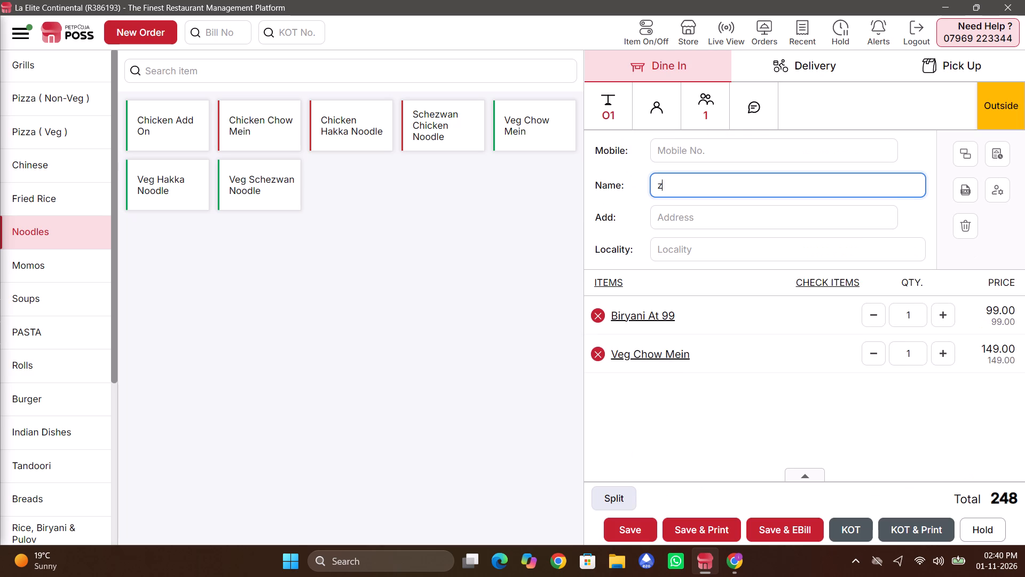
{"action": "type", "text": "om"}
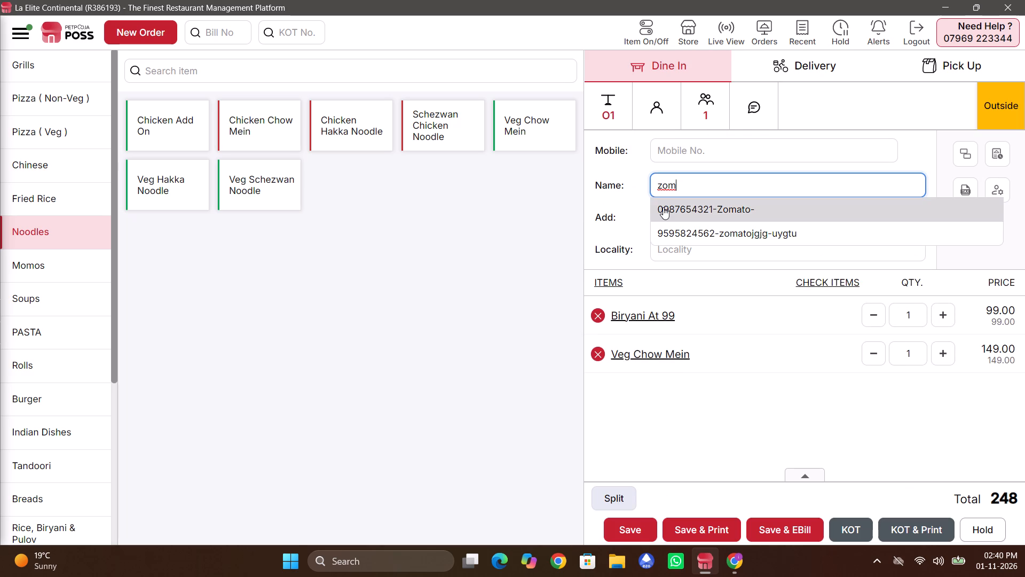
{"action": "left_click", "coordinate": [663, 208]}
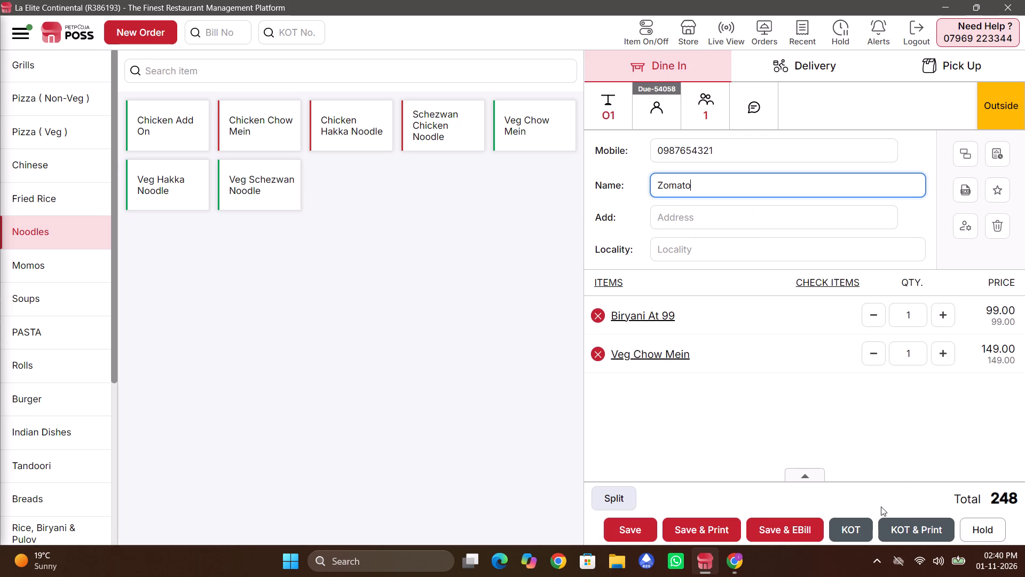
{"action": "left_click", "coordinate": [896, 529]}
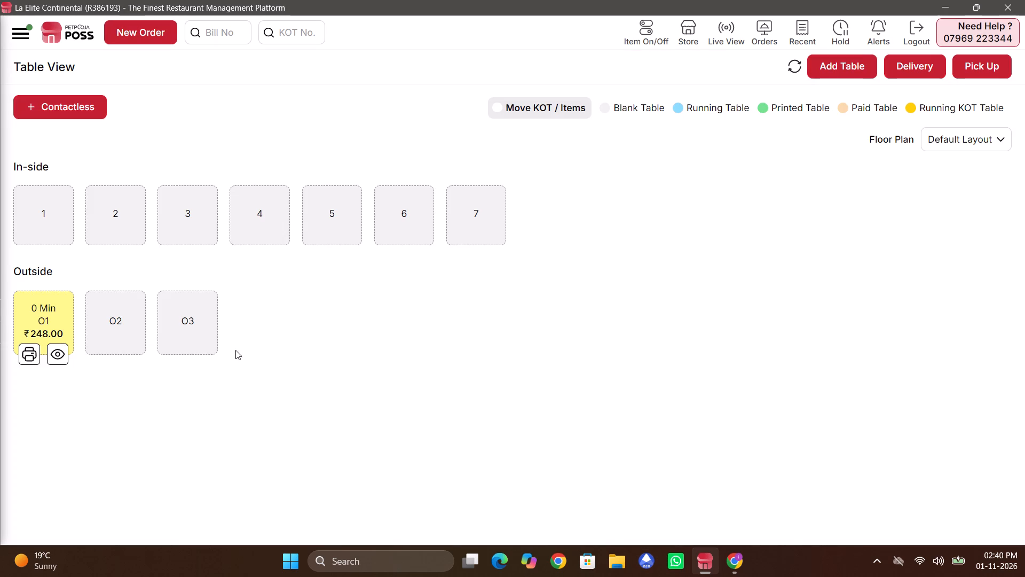
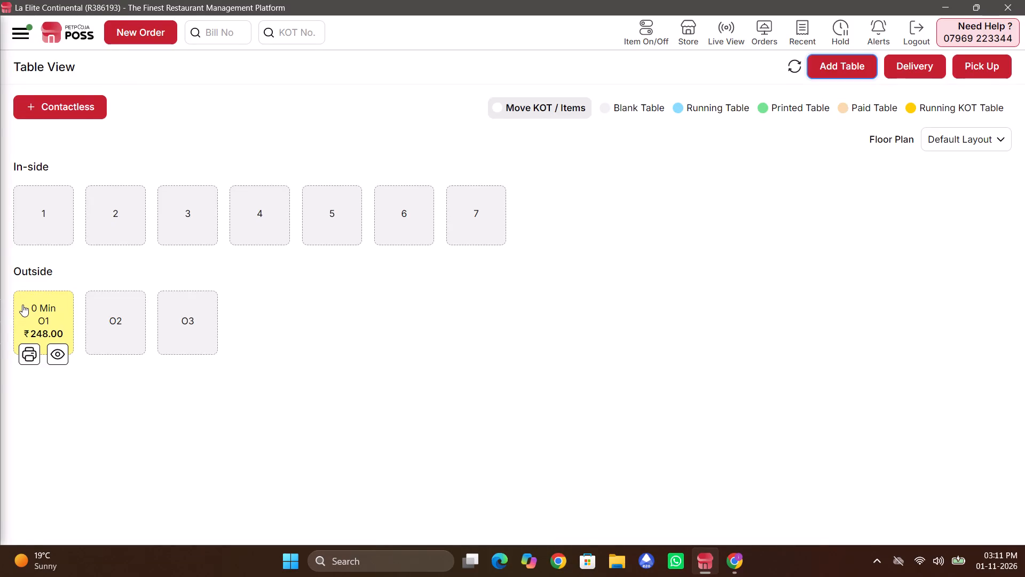
Bill outside table O1's existing KOT with payment type Due, saving it as an e-bill.
{"action": "left_click", "coordinate": [22, 305]}
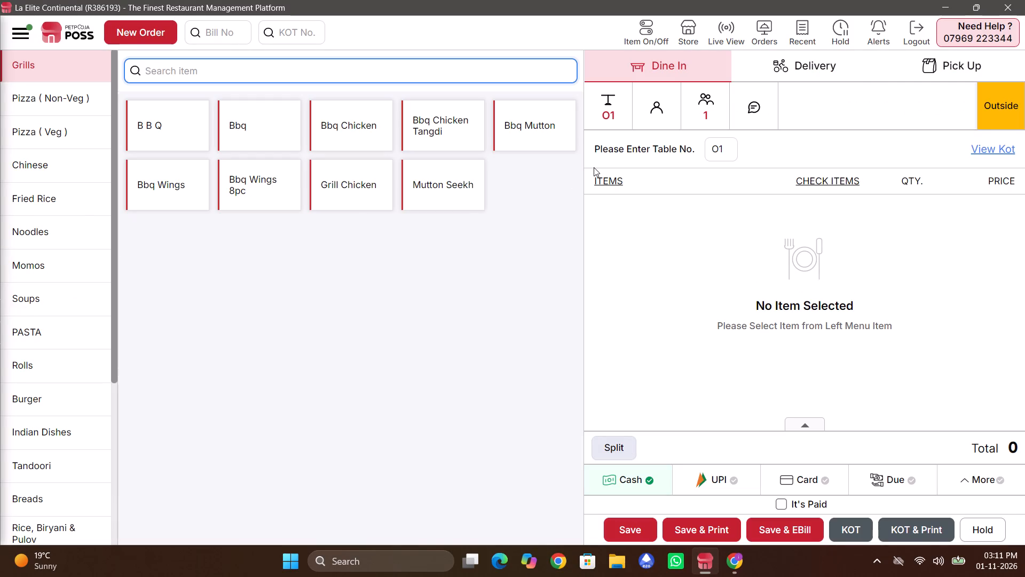
{"action": "left_click", "coordinate": [1002, 146]}
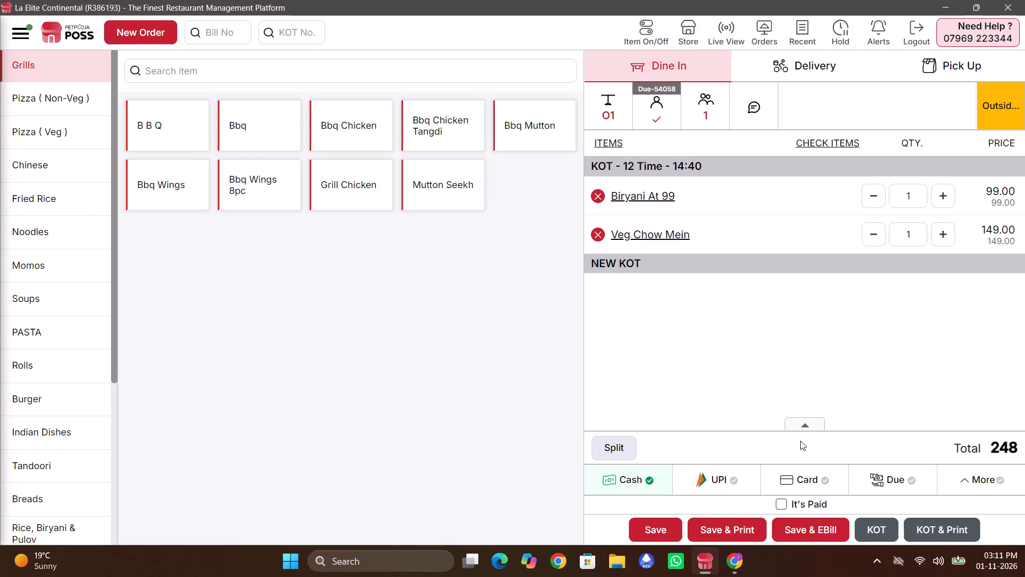
{"action": "left_click", "coordinate": [878, 474]}
{"action": "left_click", "coordinate": [811, 526]}
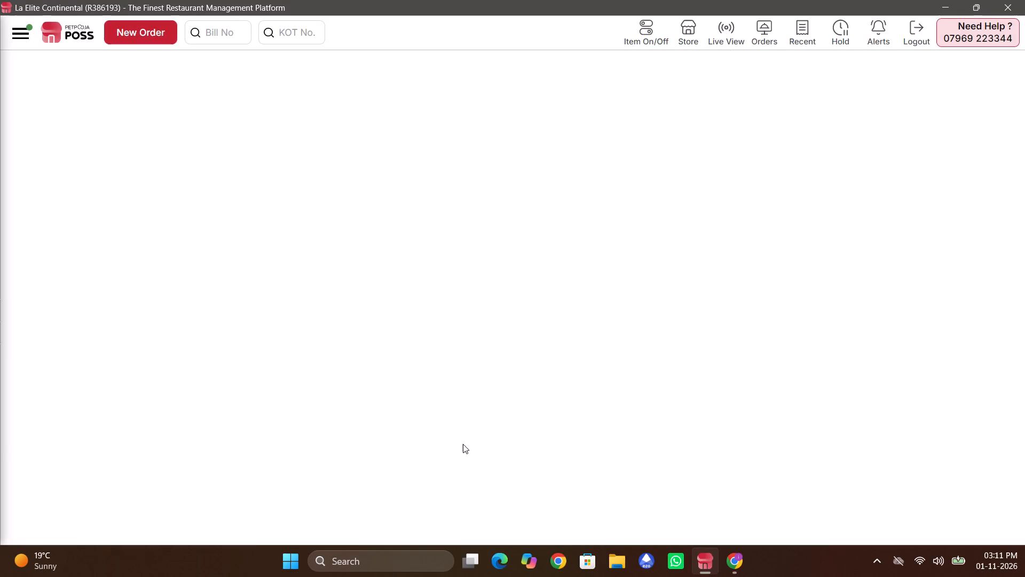
Settle and save table O1's bill as Due with no tip, and return to the table view.
{"action": "left_click", "coordinate": [44, 361]}
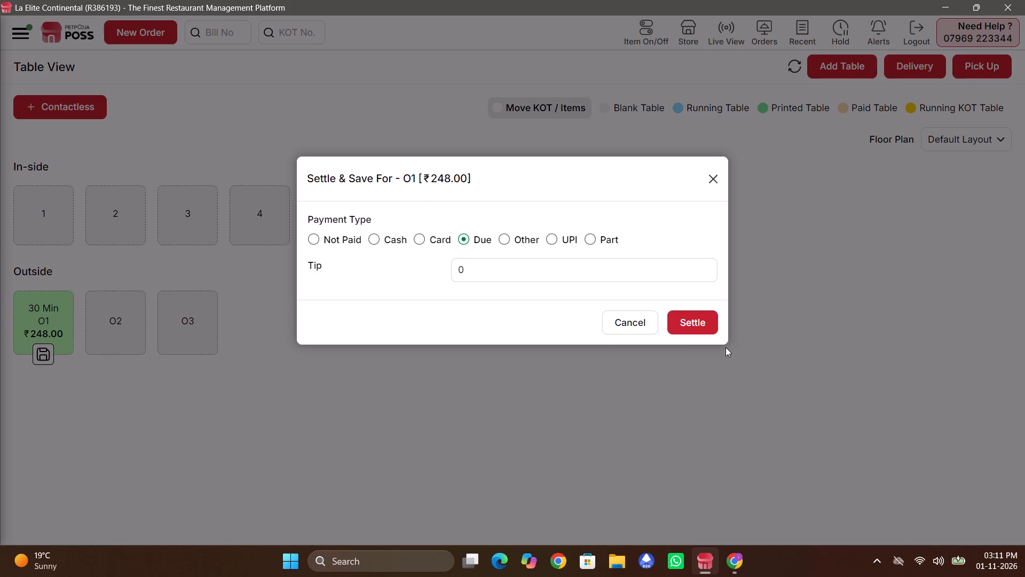
{"action": "left_click", "coordinate": [705, 345]}
{"action": "key", "text": "ctrl+s"}
{"action": "key", "text": "ctrl+t"}
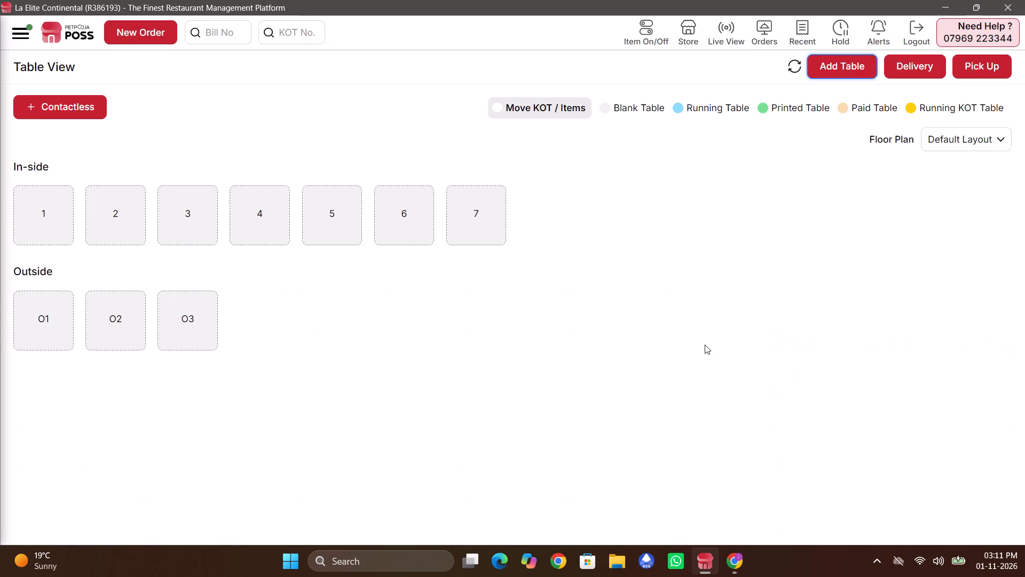
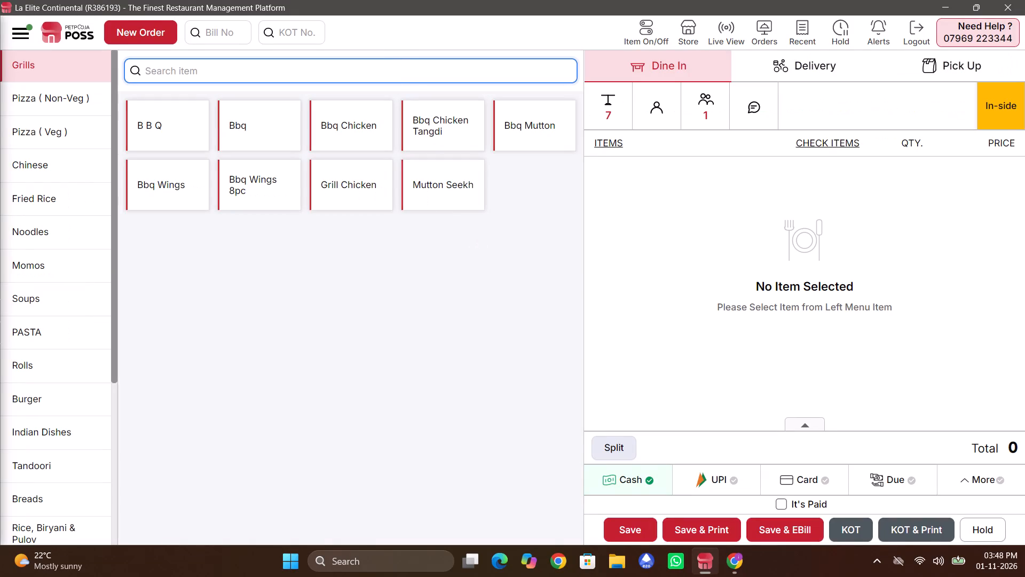
Find Harisa, add one 250GM portion to table 7's dine-in order, and issue the order as a printed KOT.
{"action": "left_click", "coordinate": [400, 66]}
{"action": "type", "text": "gharid"}
{"action": "key", "text": "ctrl+a"}
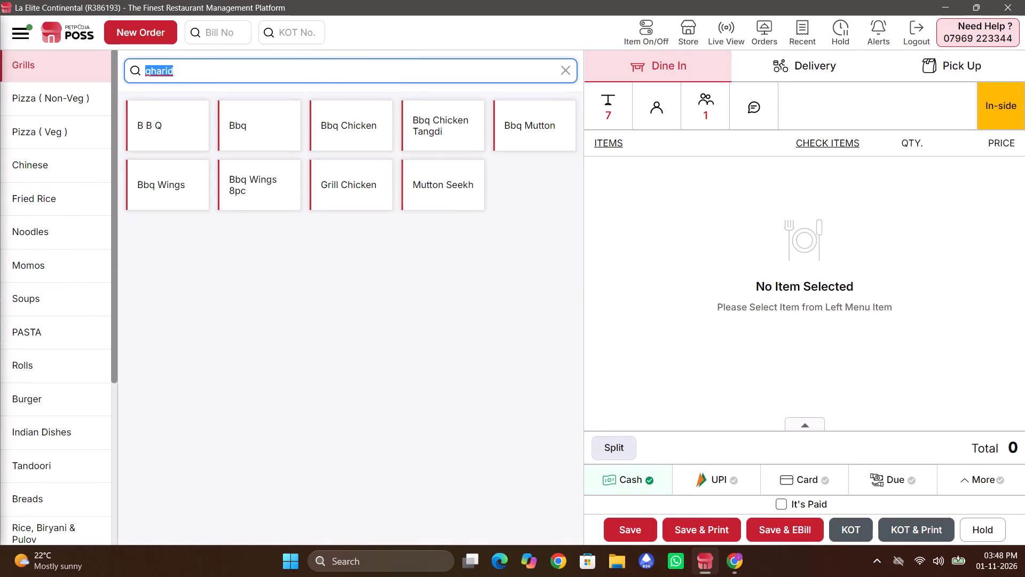
{"action": "type", "text": "ha"}
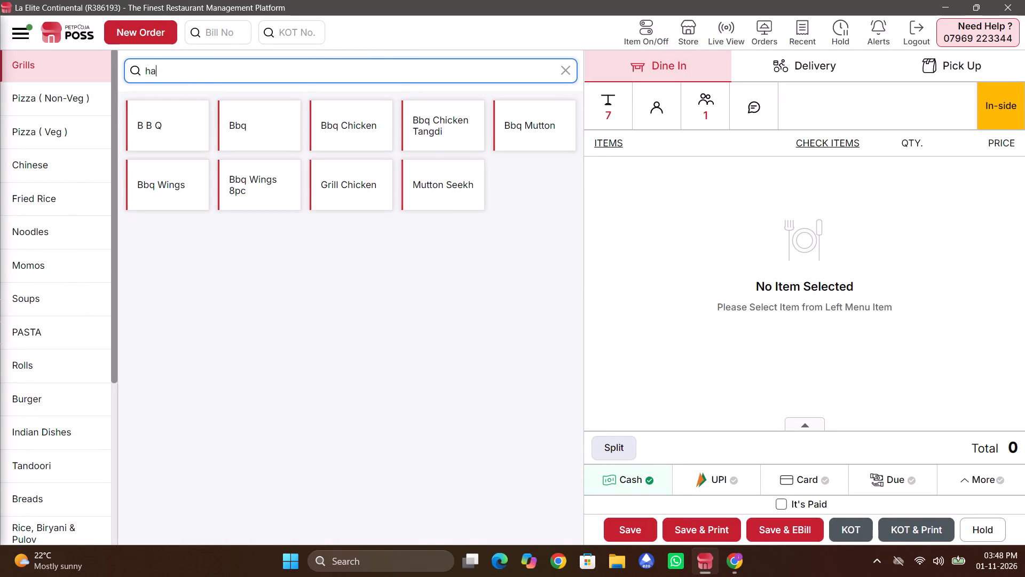
{"action": "key", "text": "Return"}
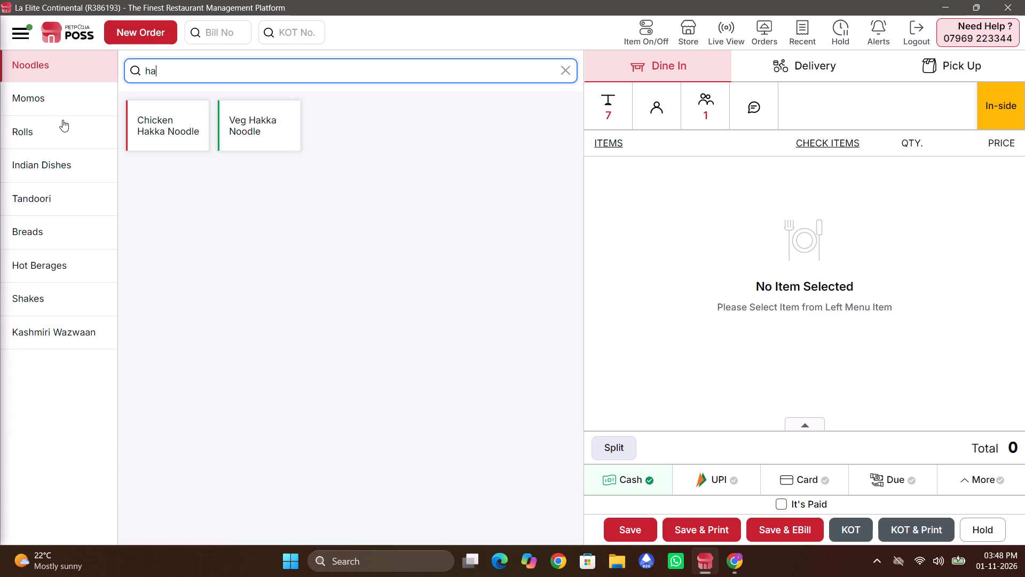
{"action": "type", "text": "risa"}
{"action": "key", "text": "Return"}
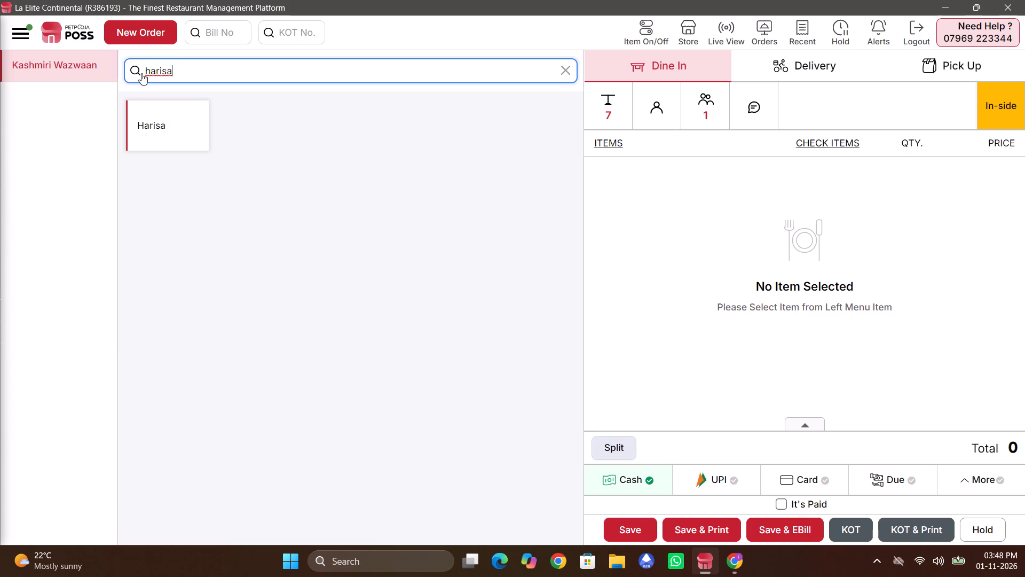
{"action": "left_click", "coordinate": [153, 131]}
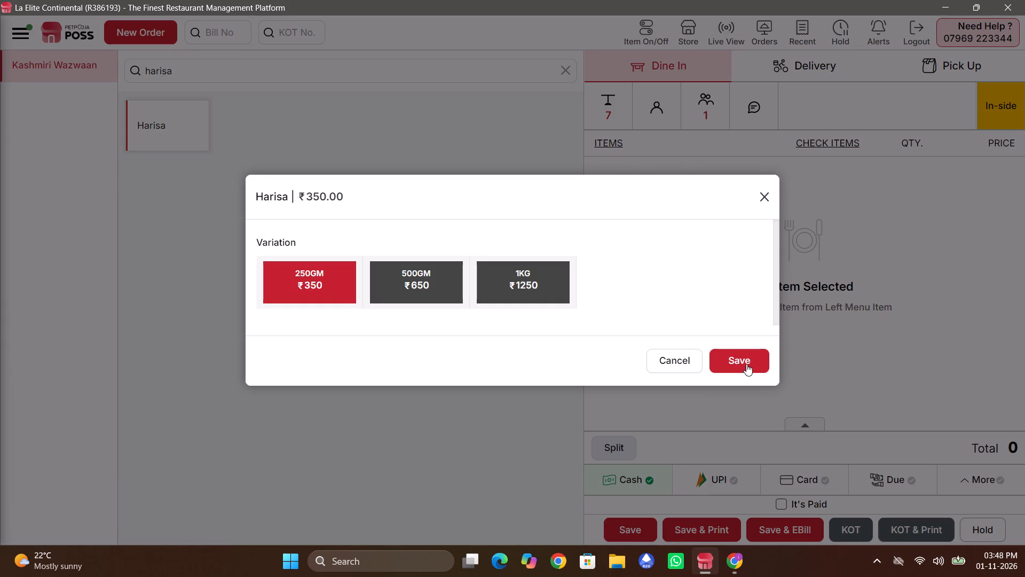
{"action": "left_click", "coordinate": [746, 363]}
{"action": "left_click", "coordinate": [937, 538]}
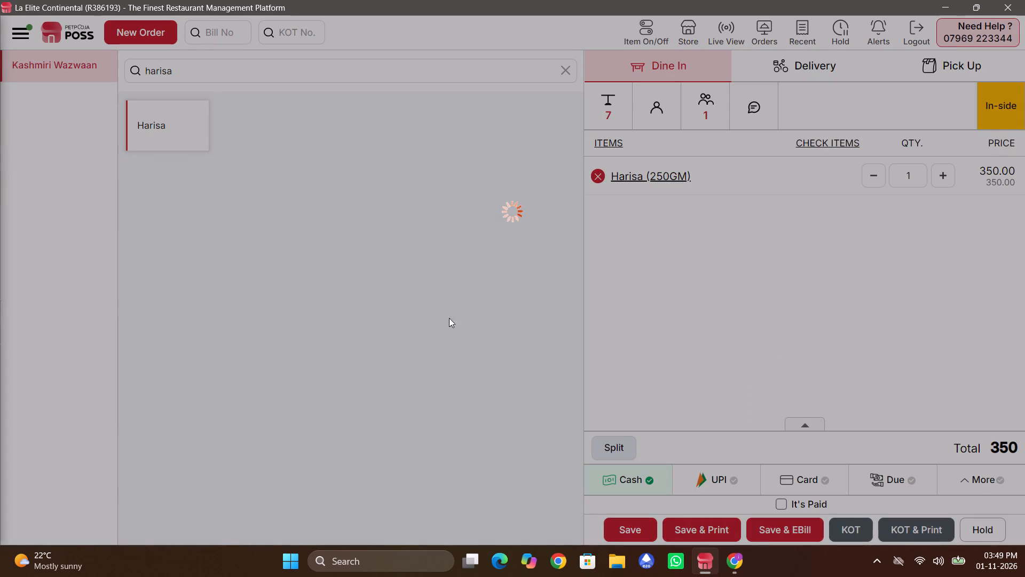
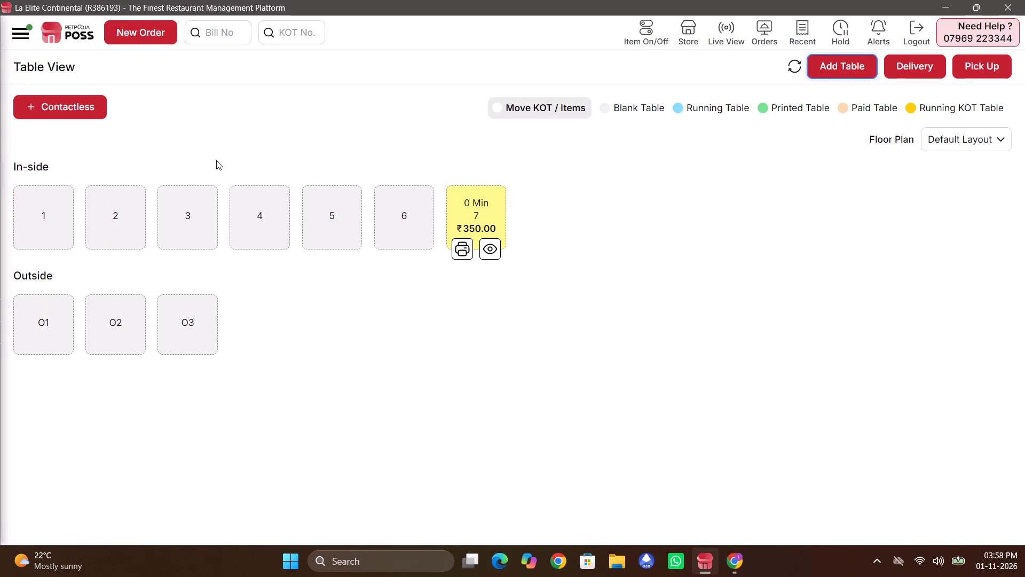
Open table 7's running order, set its payment method to UPI, and save it with an e-bill.
{"action": "left_click", "coordinate": [488, 261]}
{"action": "left_click", "coordinate": [487, 248]}
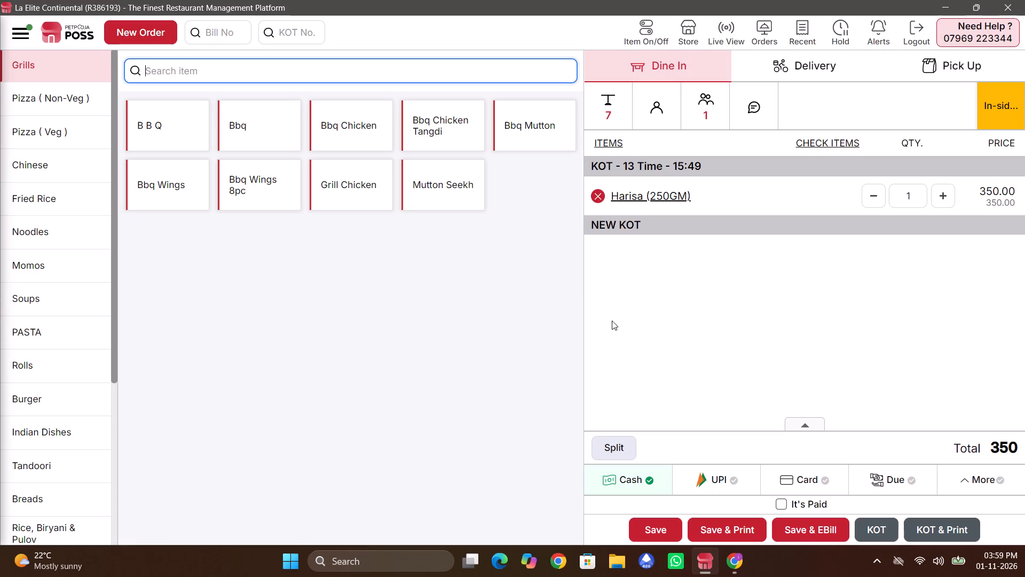
{"action": "left_click", "coordinate": [715, 484]}
{"action": "left_click", "coordinate": [812, 529]}
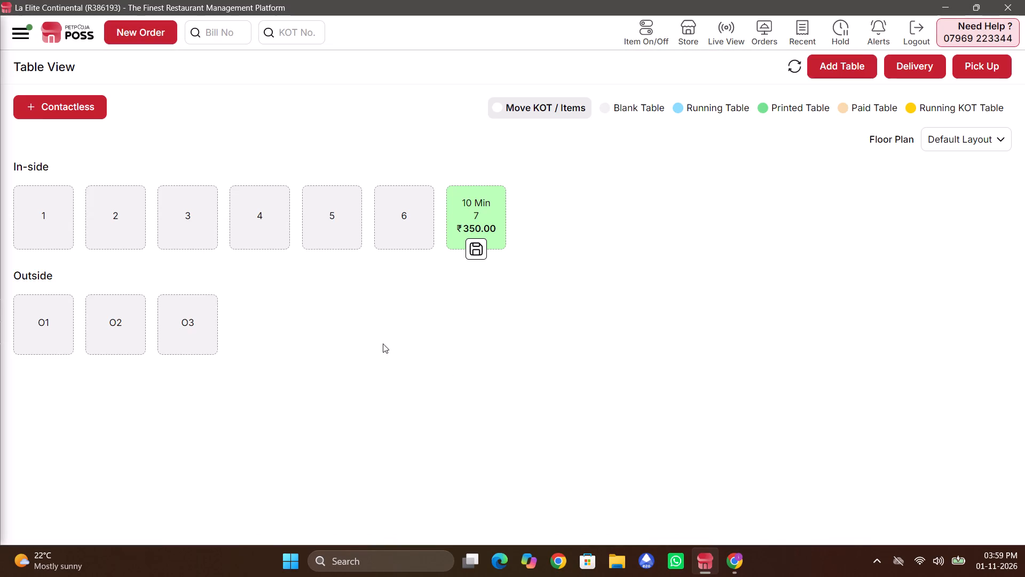
Settle and save table 7's bill with UPI as the payment type.
{"action": "left_click", "coordinate": [477, 254]}
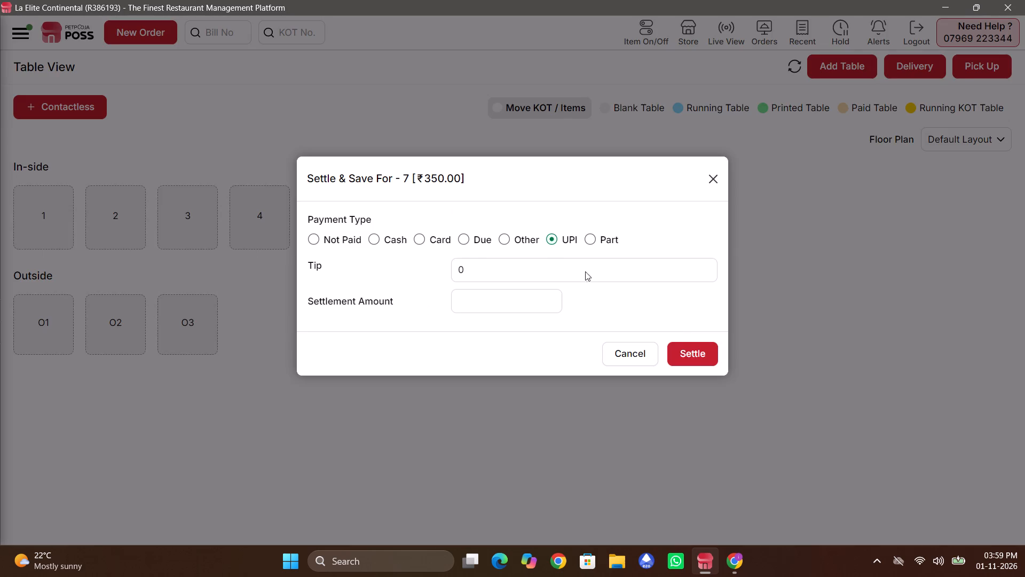
{"action": "left_click", "coordinate": [710, 369]}
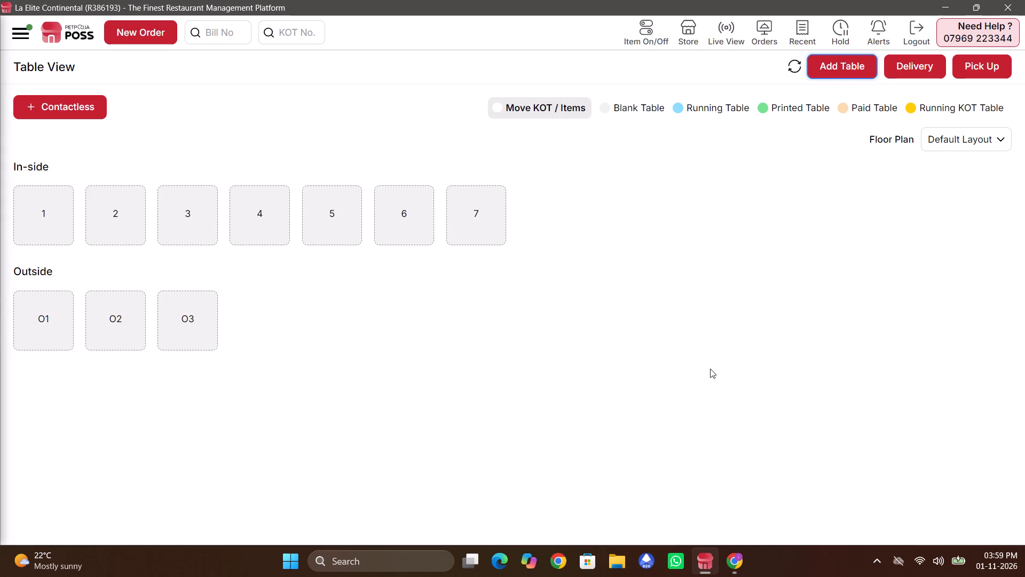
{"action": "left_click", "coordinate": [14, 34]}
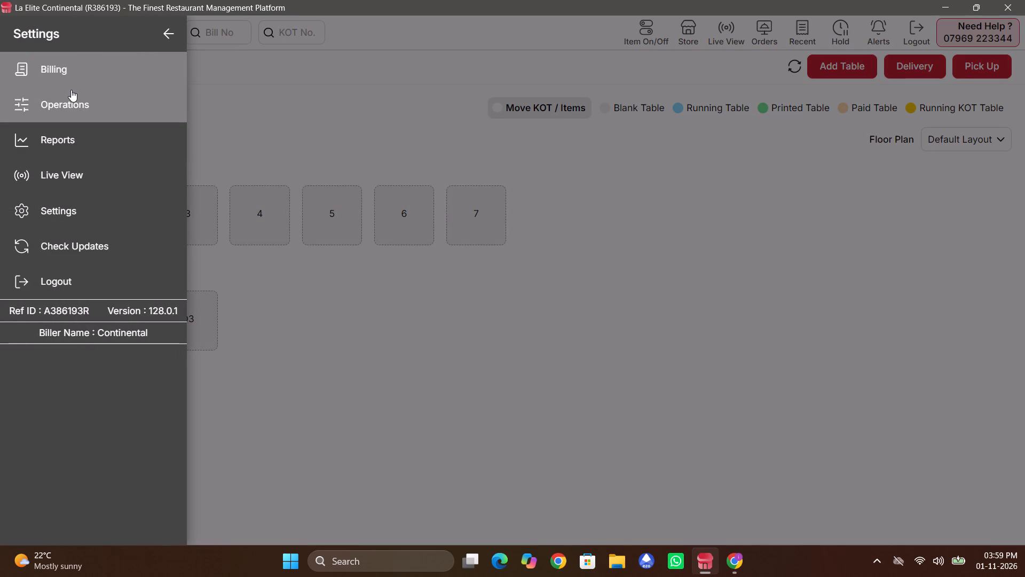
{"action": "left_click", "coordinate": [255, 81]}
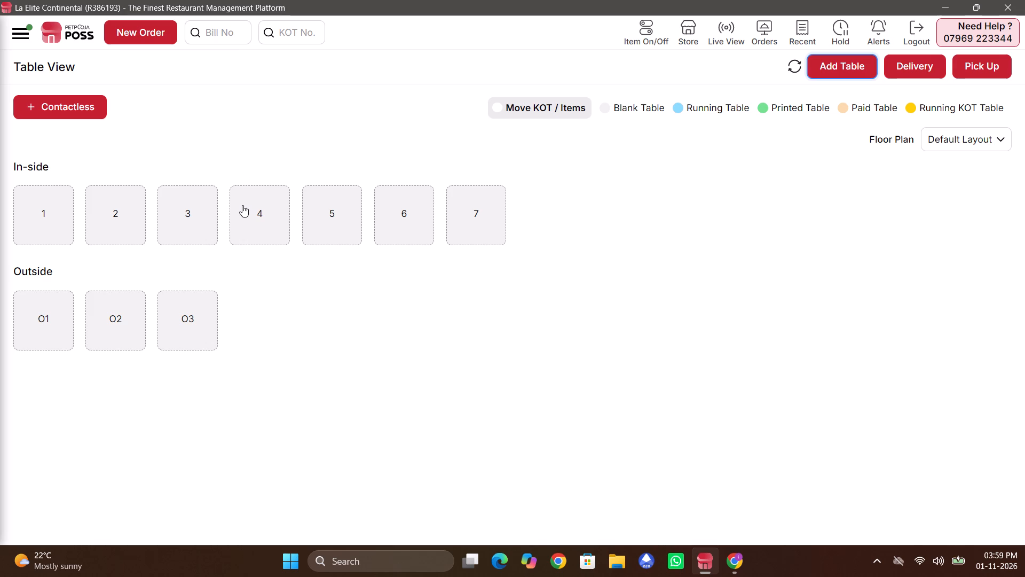
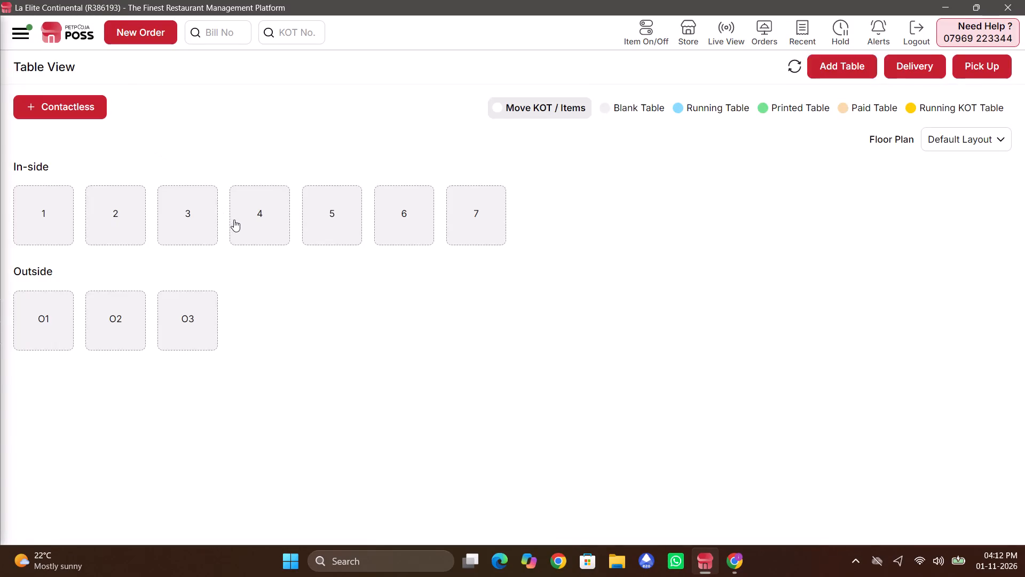
Add one Harisa in the 250GM variation to table 4's dine-in order and save it with an e-bill.
{"action": "left_click", "coordinate": [245, 72]}
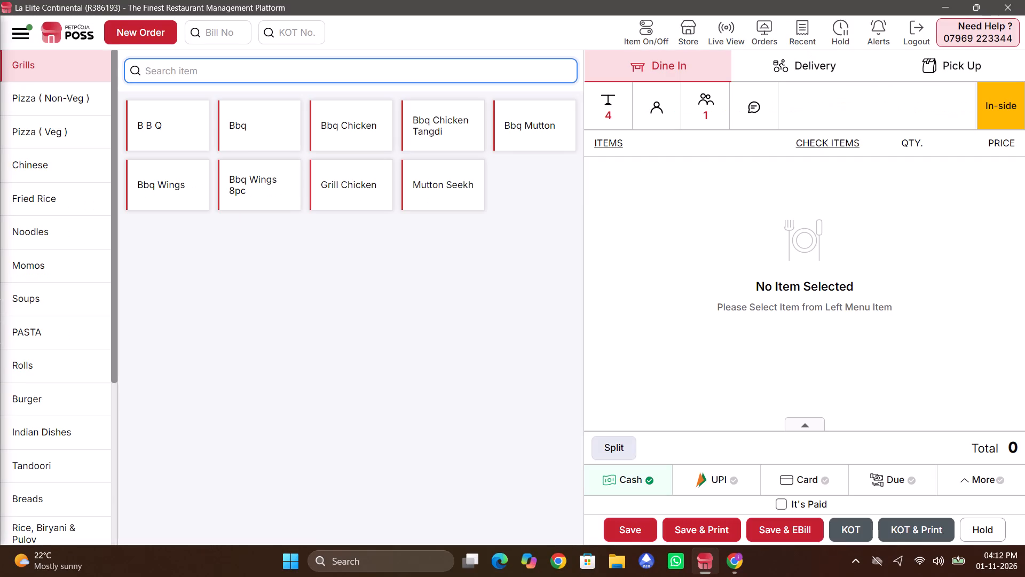
{"action": "type", "text": "hari"}
{"action": "key", "text": "Return"}
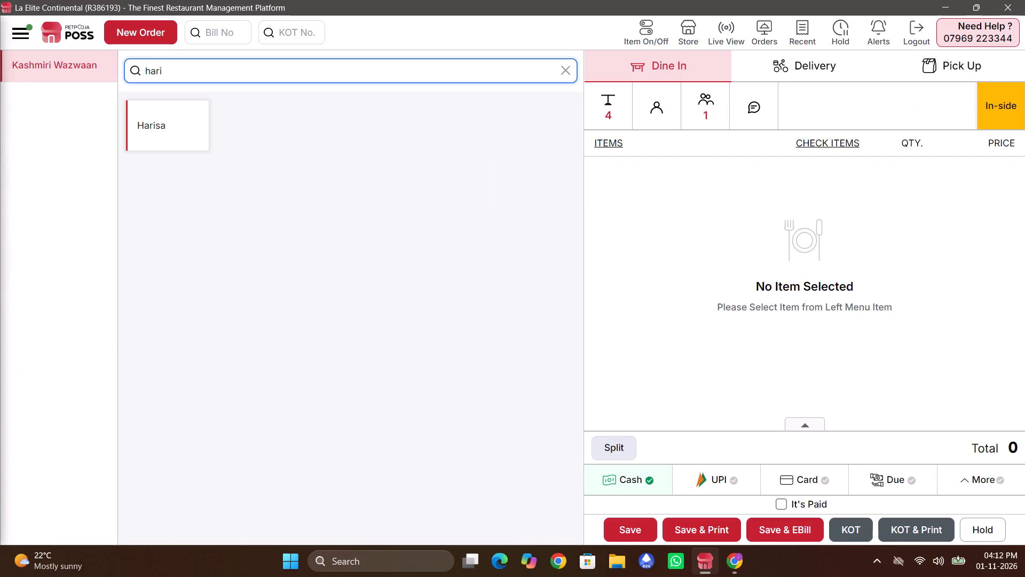
{"action": "left_click", "coordinate": [191, 128]}
{"action": "left_click", "coordinate": [719, 358]}
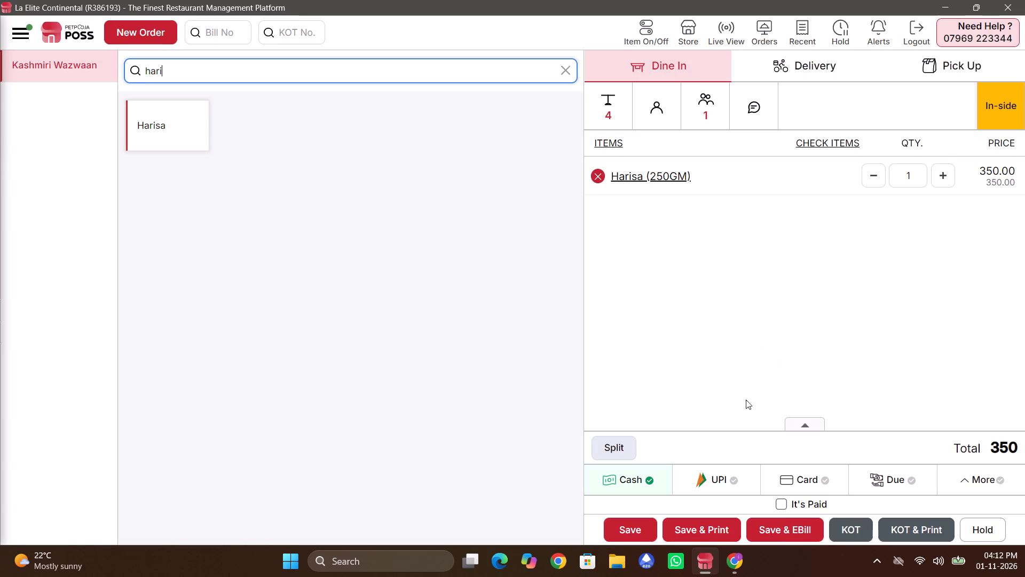
{"action": "left_click", "coordinate": [785, 537]}
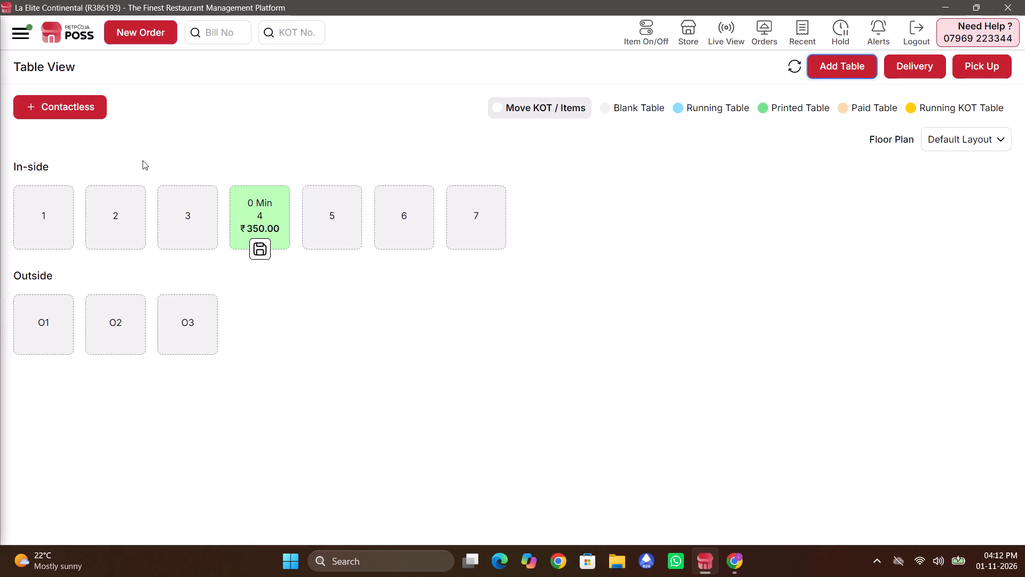
Settle and save table 4's bill with Cash as the payment type.
{"action": "left_click", "coordinate": [252, 252]}
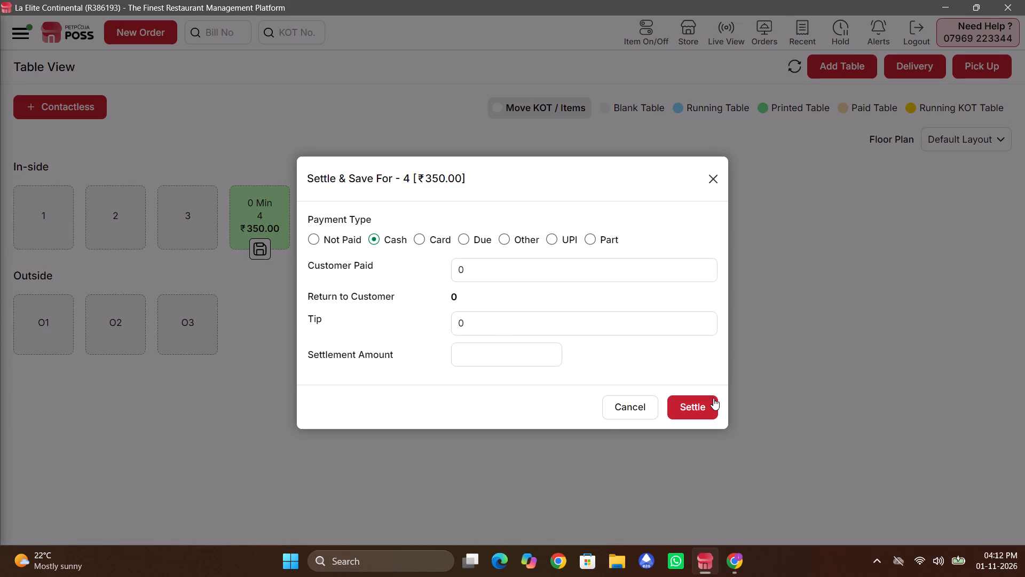
{"action": "left_click", "coordinate": [711, 399]}
View the sales report for 01-11-2026, and return to the table view.
{"action": "key", "text": "ctrl+s"}
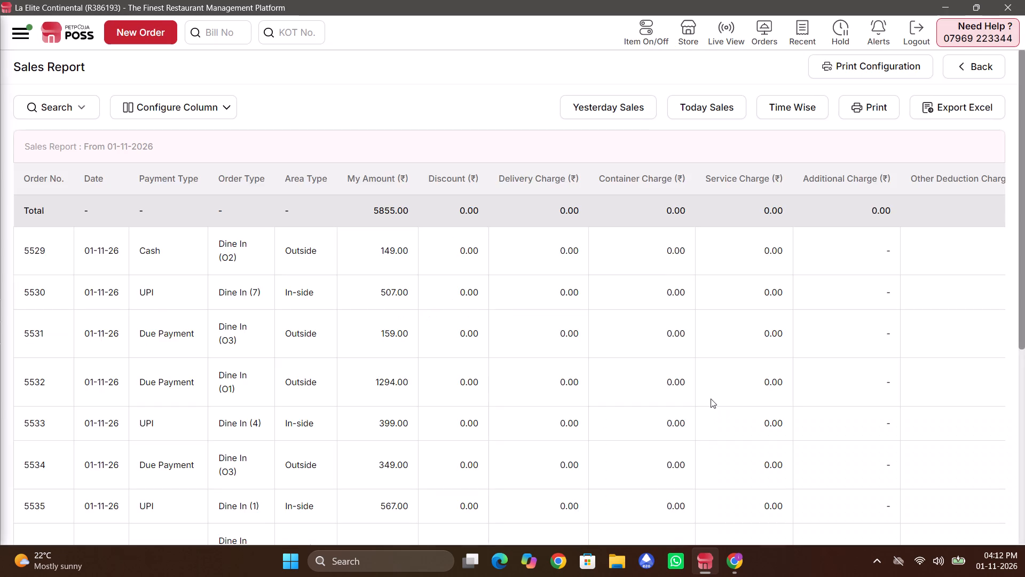
{"action": "key", "text": "ctrl+t"}
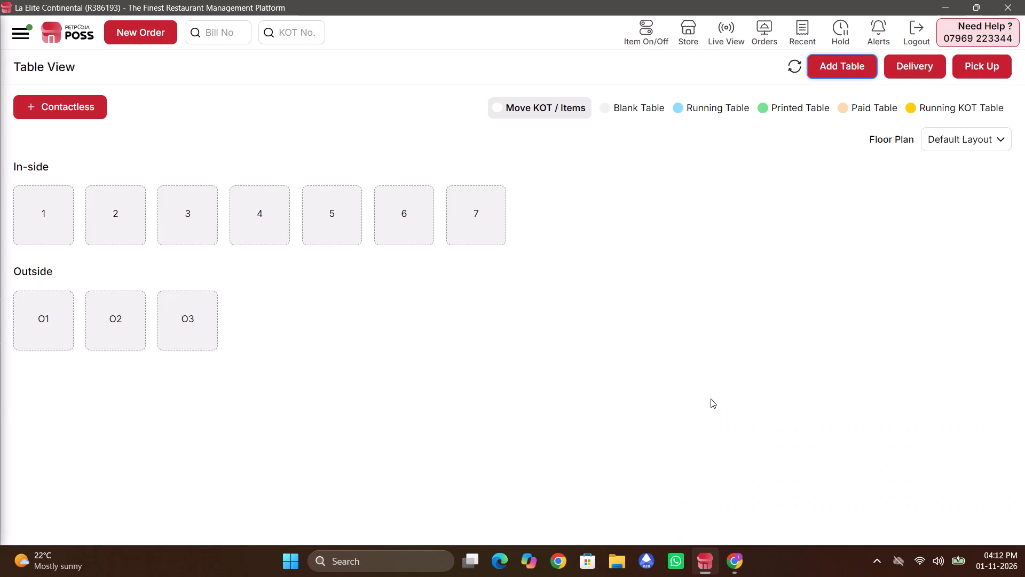
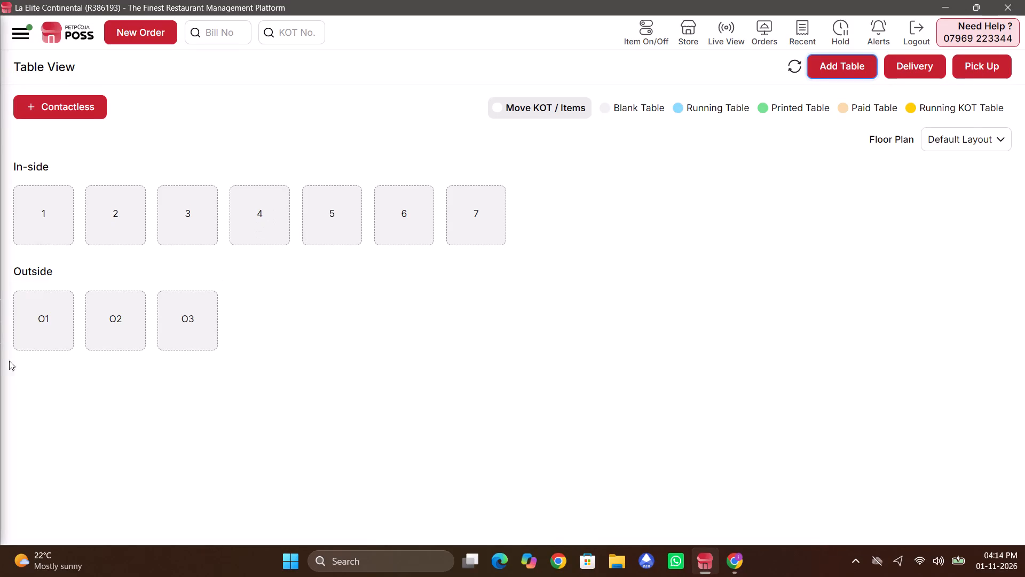
Add two Campa At 10 to table O1's dine-in order and save it with UPI payment and an e-bill.
{"action": "left_click", "coordinate": [35, 331]}
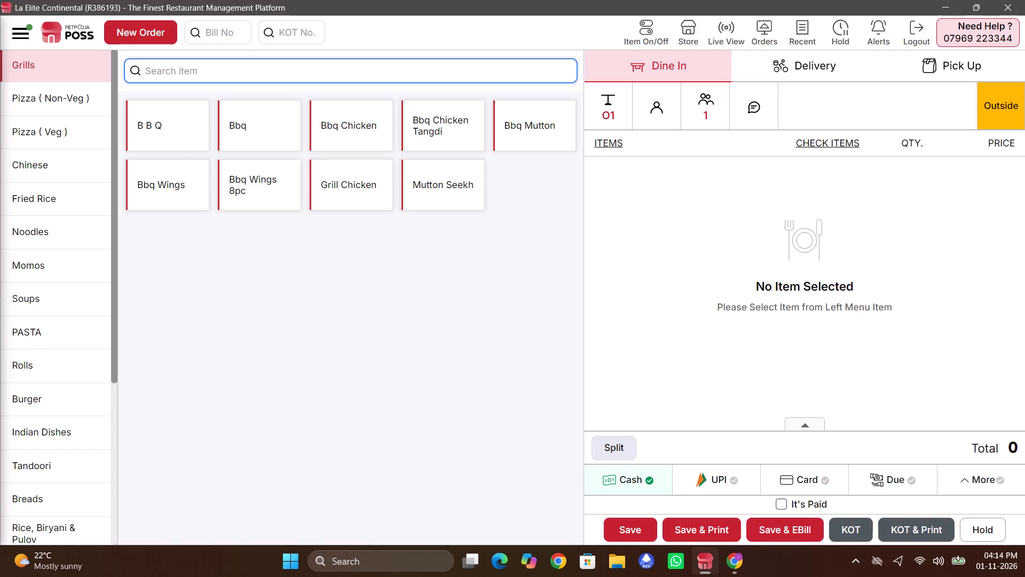
{"action": "left_click", "coordinate": [174, 67]}
{"action": "type", "text": "10."}
{"action": "key", "text": "Return"}
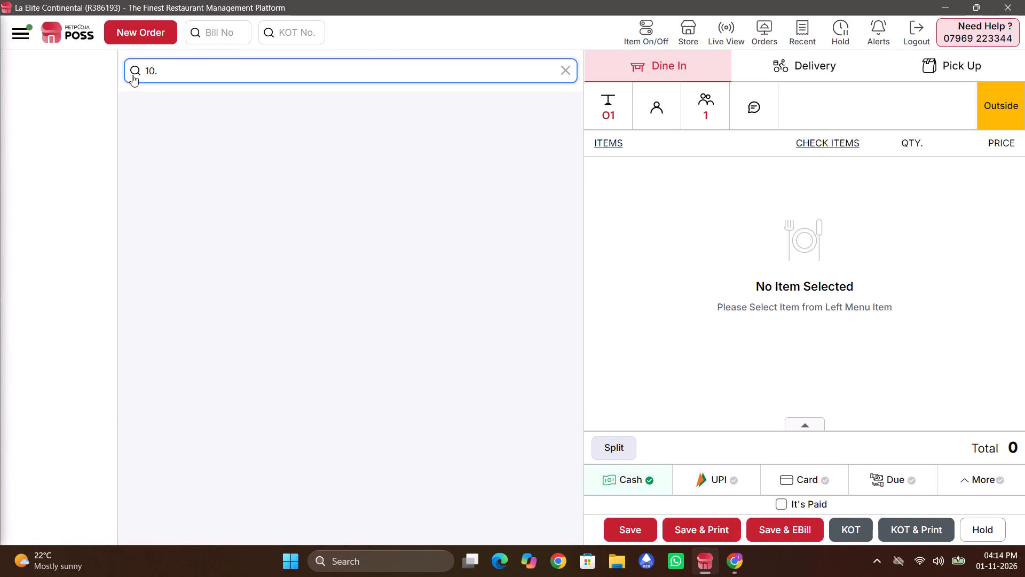
{"action": "left_click", "coordinate": [266, 70]}
{"action": "key", "text": "Return"}
{"action": "key", "text": "BackSpace"}
{"action": "key", "text": "Return"}
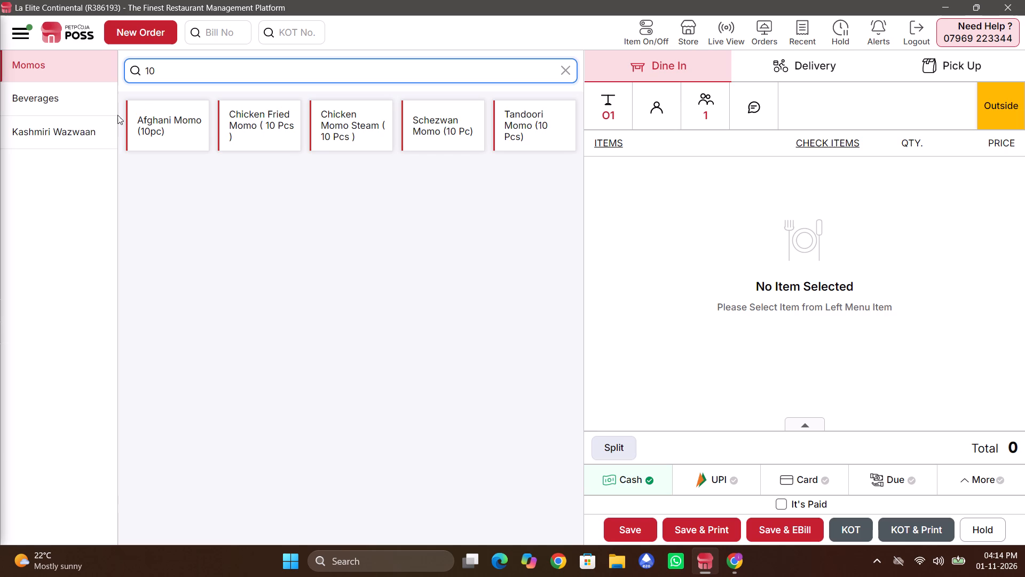
{"action": "left_click", "coordinate": [81, 85]}
{"action": "double_click", "coordinate": [172, 122]}
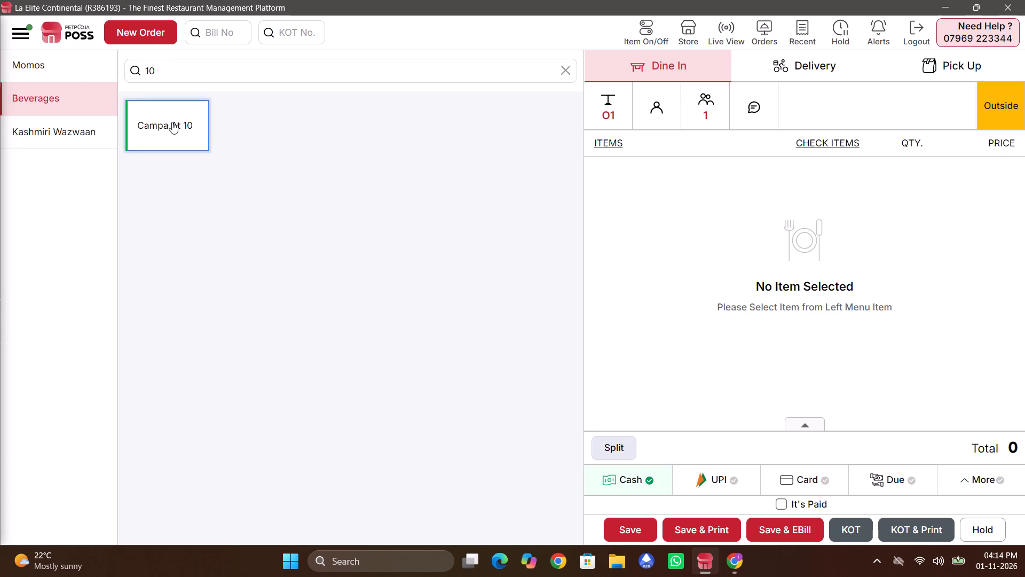
{"action": "left_click", "coordinate": [746, 471]}
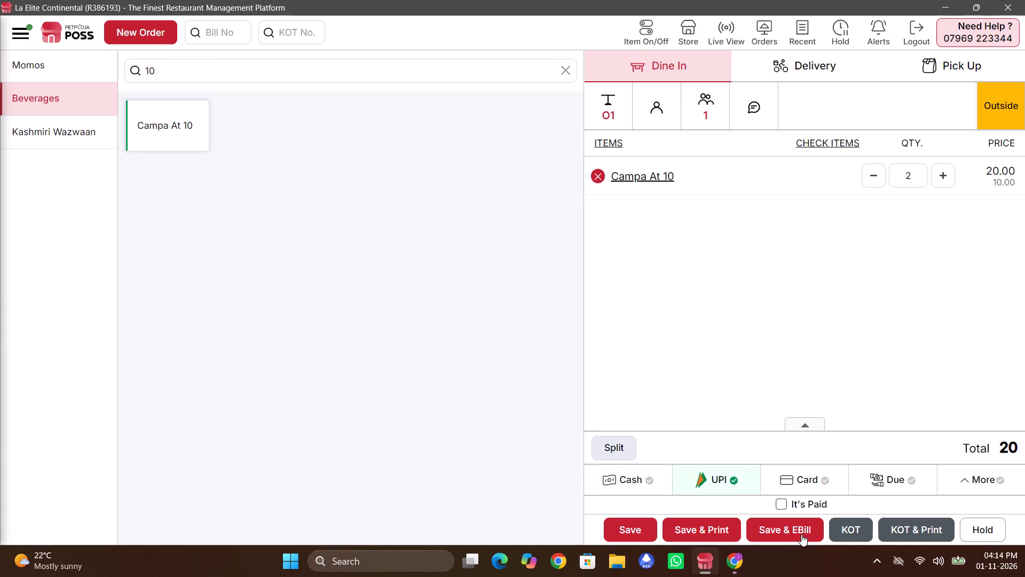
{"action": "left_click", "coordinate": [798, 534]}
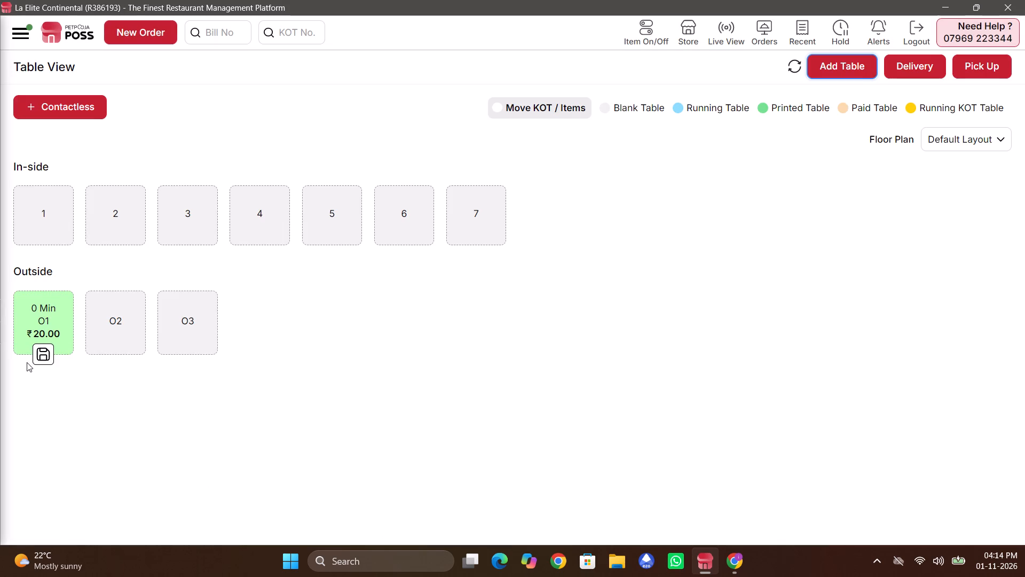
Settle and save table O1's bill with UPI as the payment type.
{"action": "left_click", "coordinate": [37, 356]}
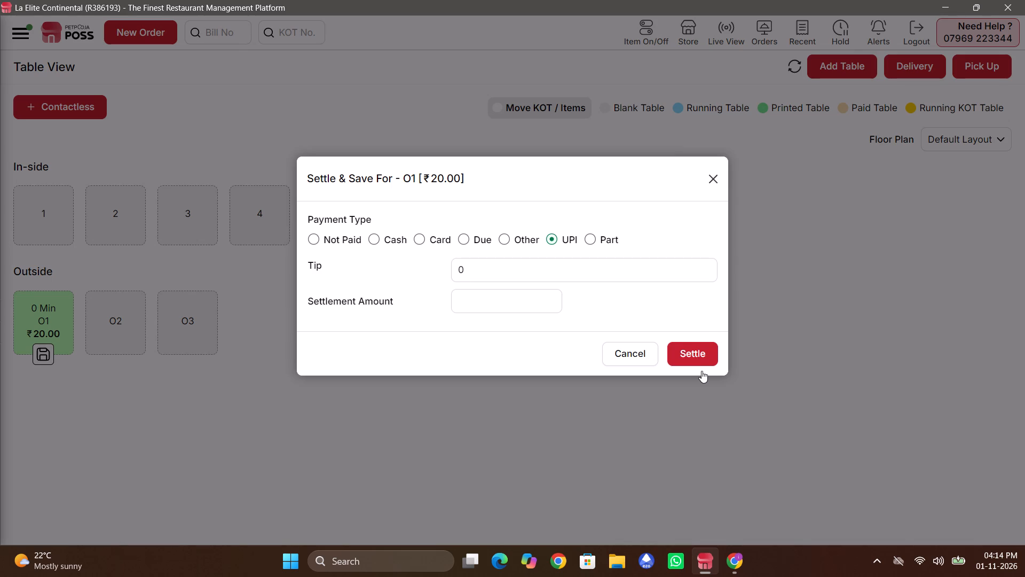
{"action": "left_click", "coordinate": [701, 371]}
Start a new dine-in order for table O1 with one Butter Chicken (Boneless) in the Half variation.
{"action": "left_click", "coordinate": [61, 337]}
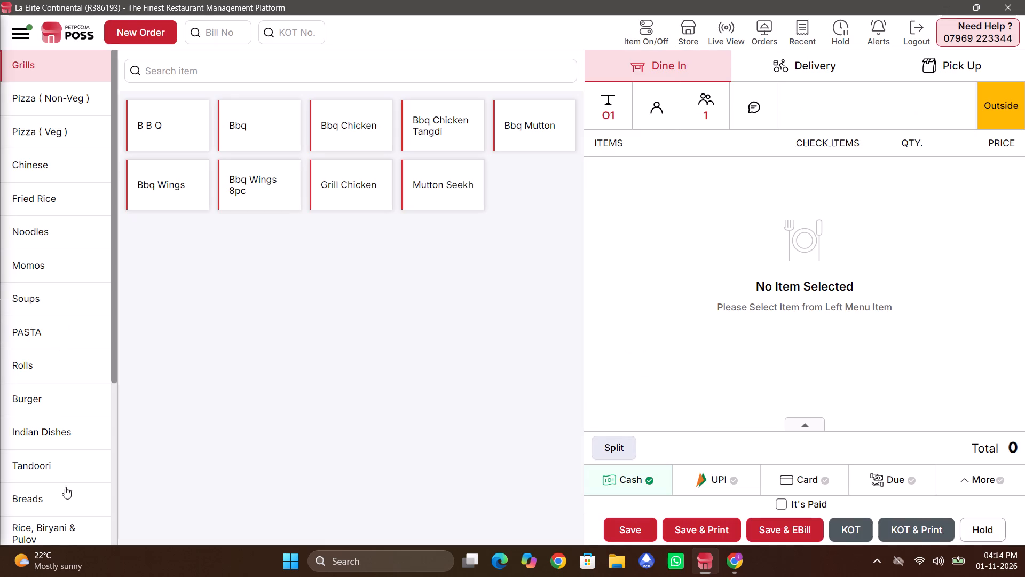
{"action": "left_click", "coordinate": [49, 435]}
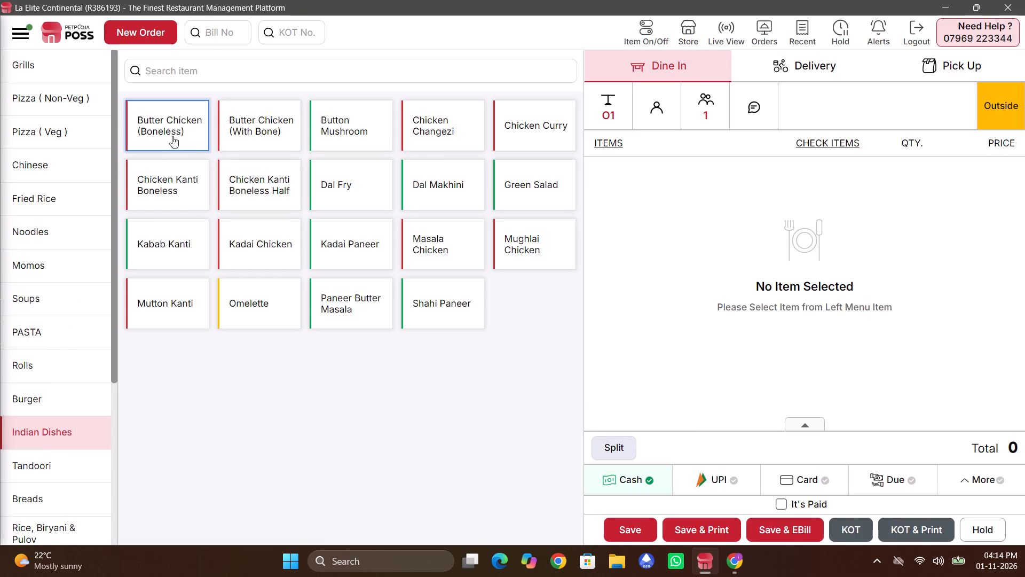
{"action": "left_click", "coordinate": [172, 136]}
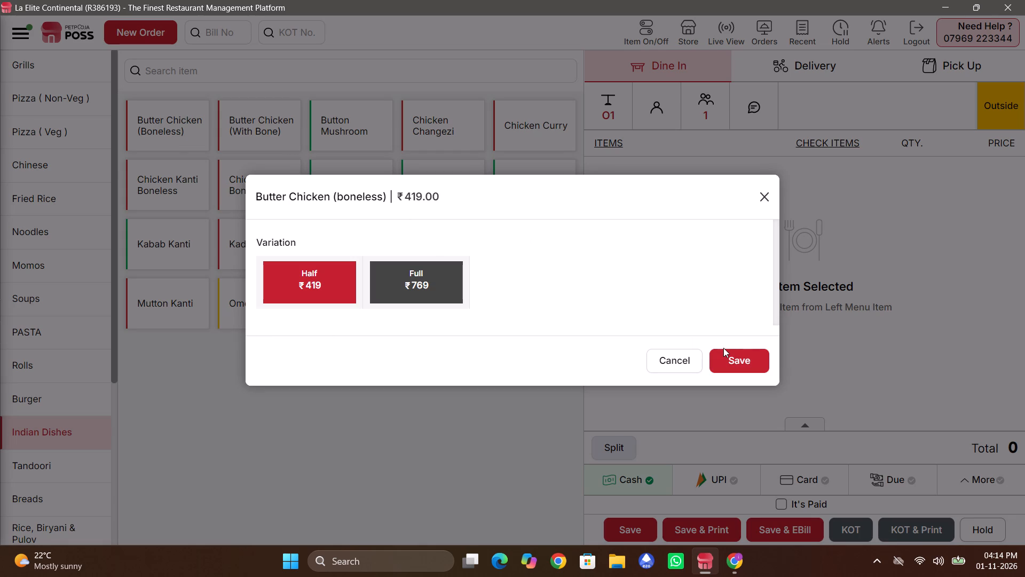
{"action": "left_click", "coordinate": [723, 348]}
{"action": "left_click", "coordinate": [727, 356]}
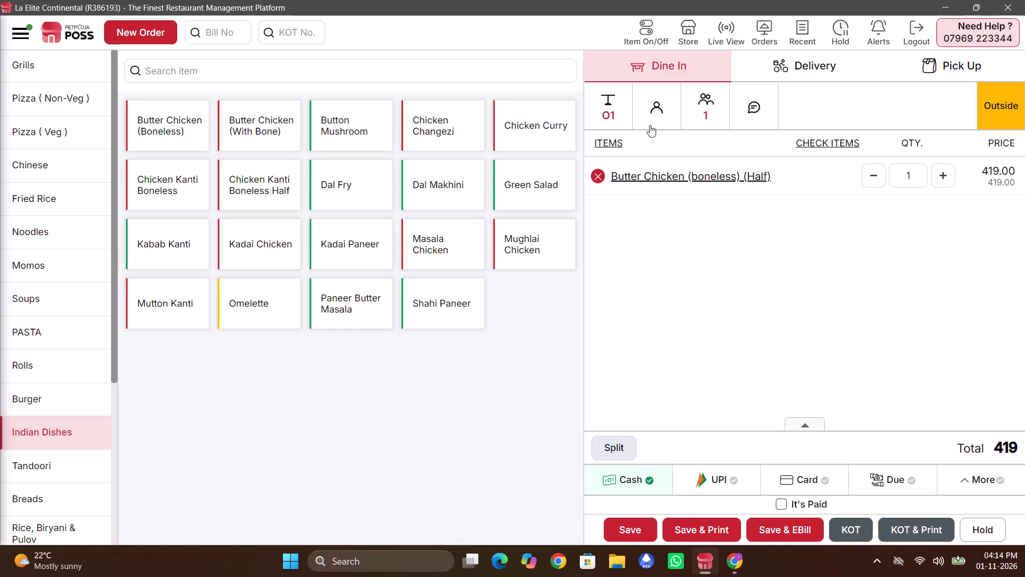
Assign the existing customer swiggy to table O1's order, and save and print its KOT.
{"action": "left_click", "coordinate": [650, 125]}
{"action": "left_click", "coordinate": [671, 189]}
{"action": "type", "text": "swii"}
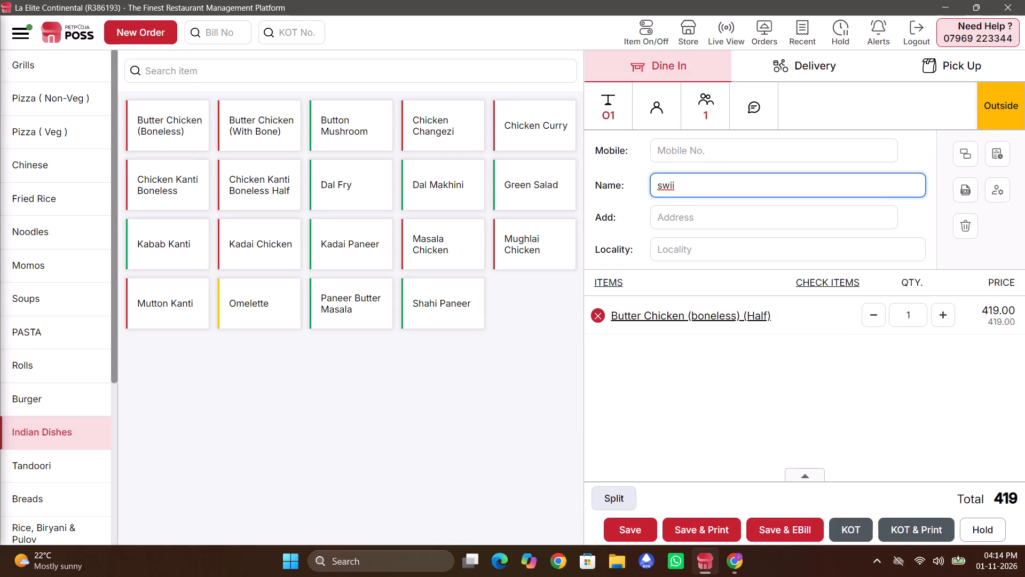
{"action": "left_click", "coordinate": [682, 189]}
{"action": "key", "text": "BackSpace"}
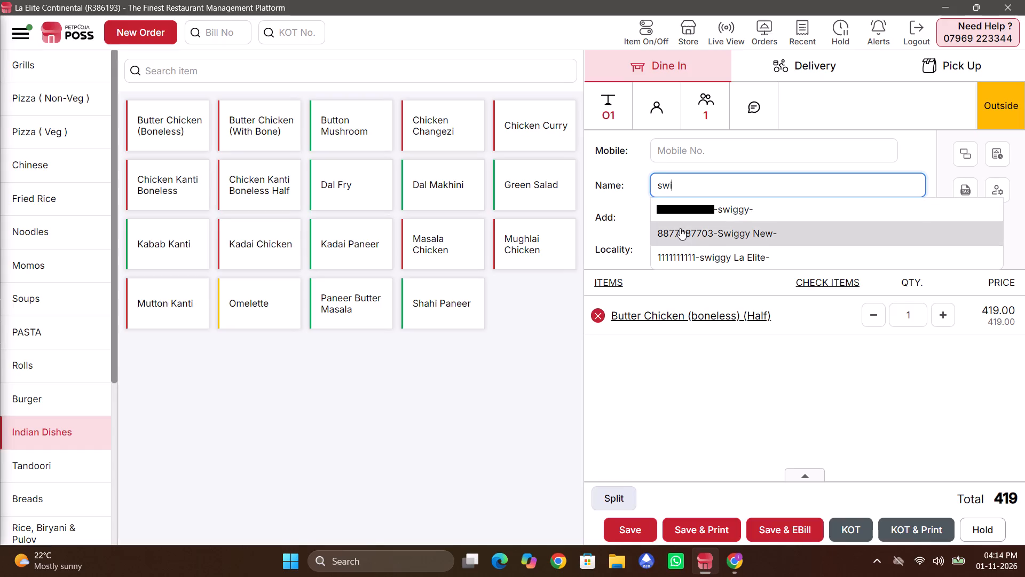
{"action": "left_click", "coordinate": [684, 218]}
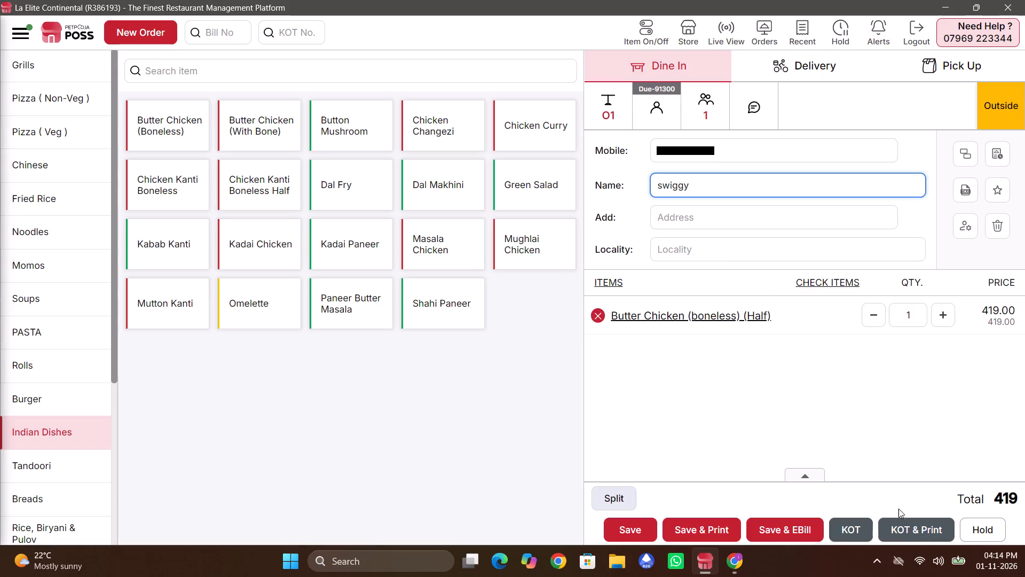
{"action": "left_click", "coordinate": [903, 528]}
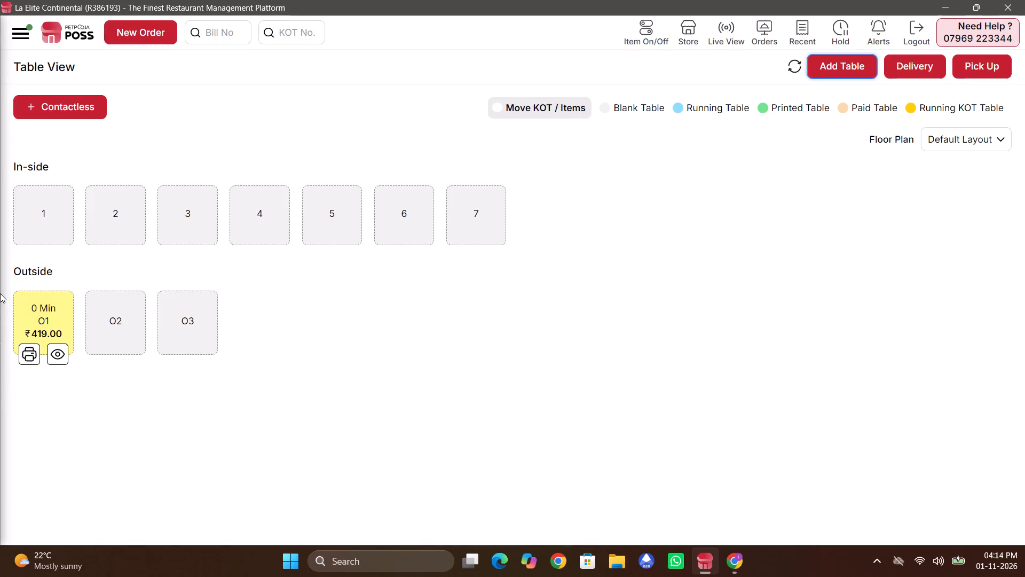
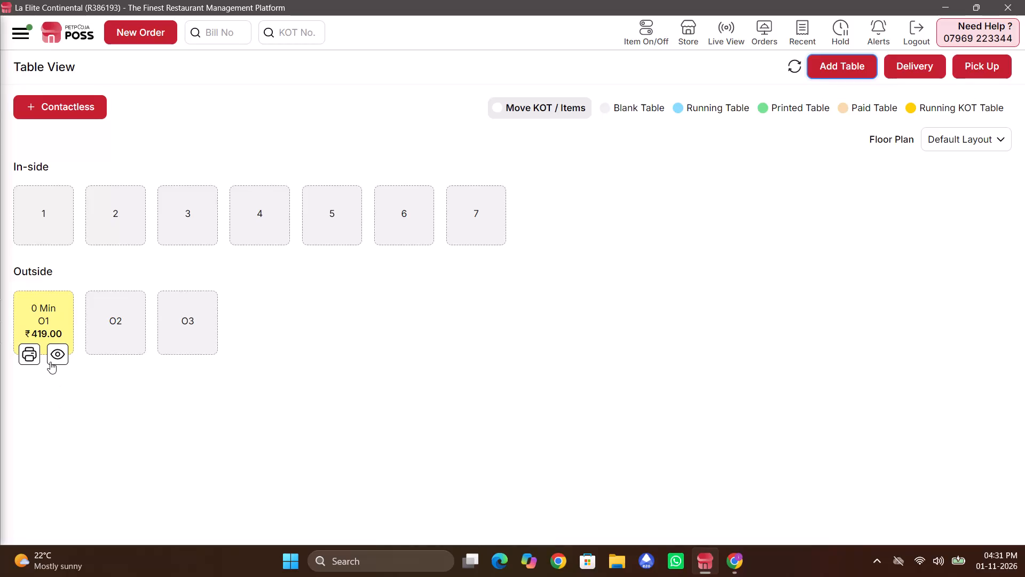
Save table O1's Butter Chicken order with Due payment and an e-bill, and settle the bill as Due.
{"action": "left_click", "coordinate": [50, 362]}
{"action": "left_click", "coordinate": [904, 476]}
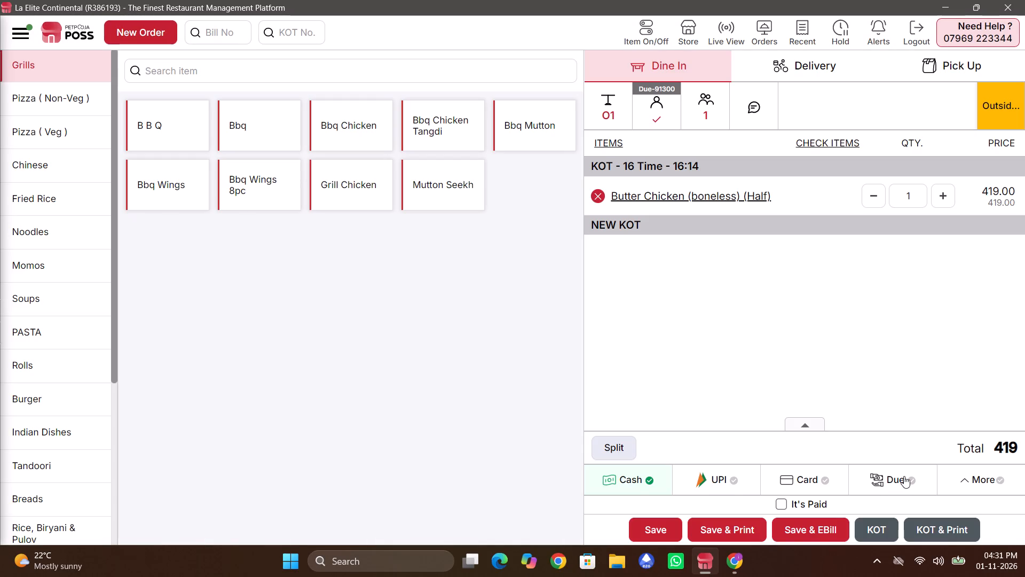
{"action": "left_click", "coordinate": [794, 538]}
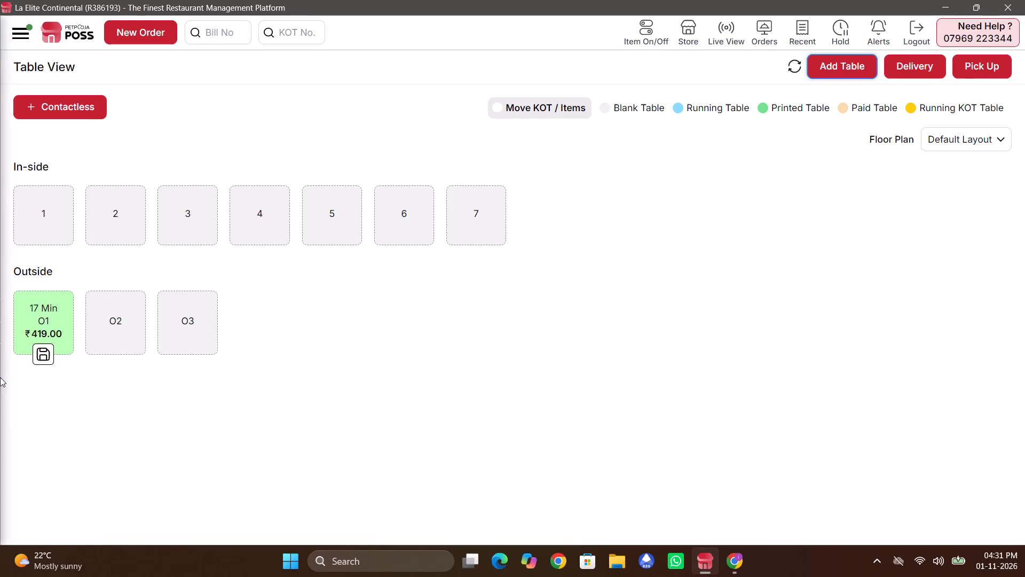
{"action": "left_click", "coordinate": [36, 358]}
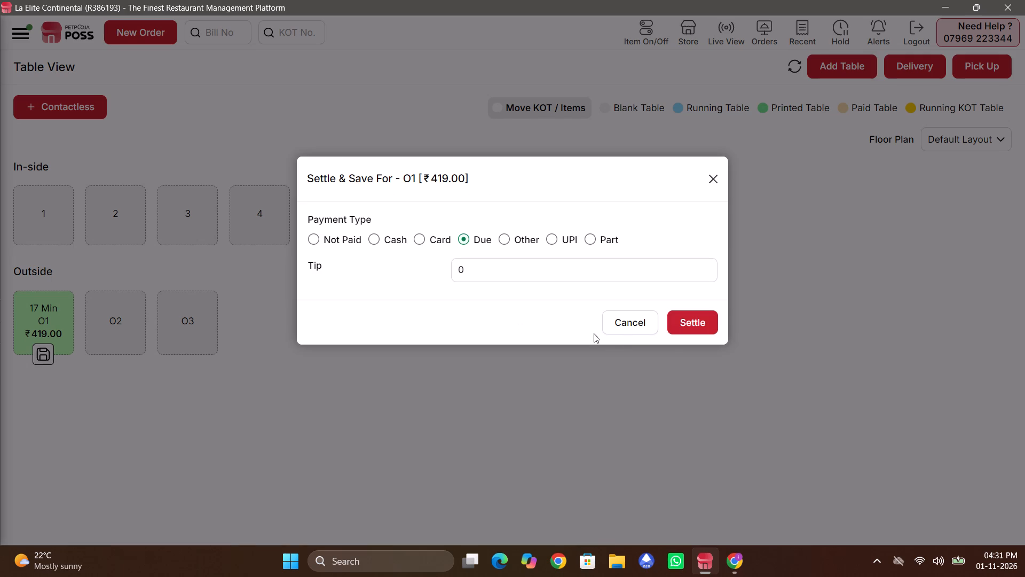
{"action": "left_click", "coordinate": [670, 355]}
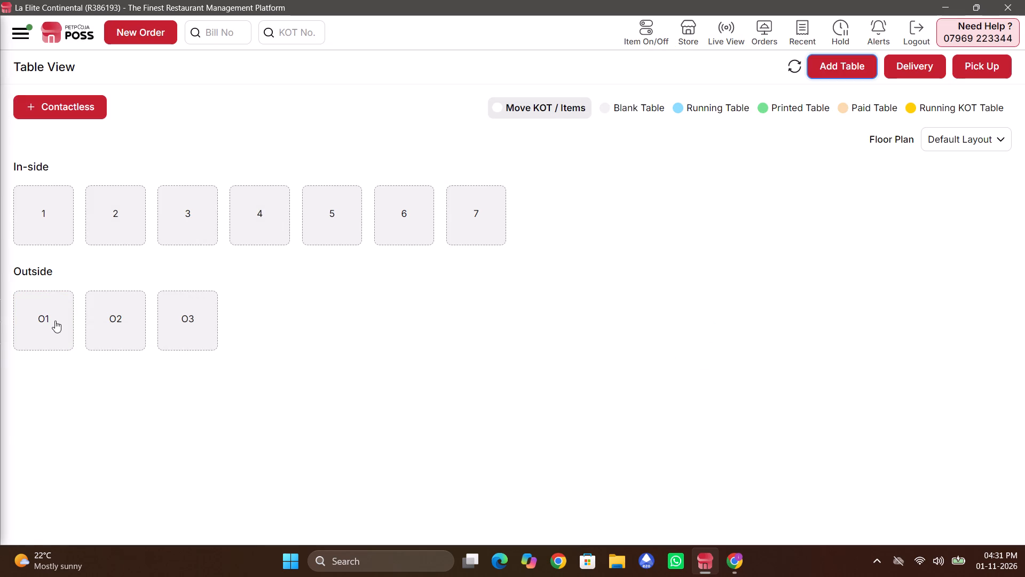
Start a new dine-in order for table O1 with one Chicken Shawarma and one Schezwan Momo (10 Pc).
{"action": "left_click", "coordinate": [55, 321]}
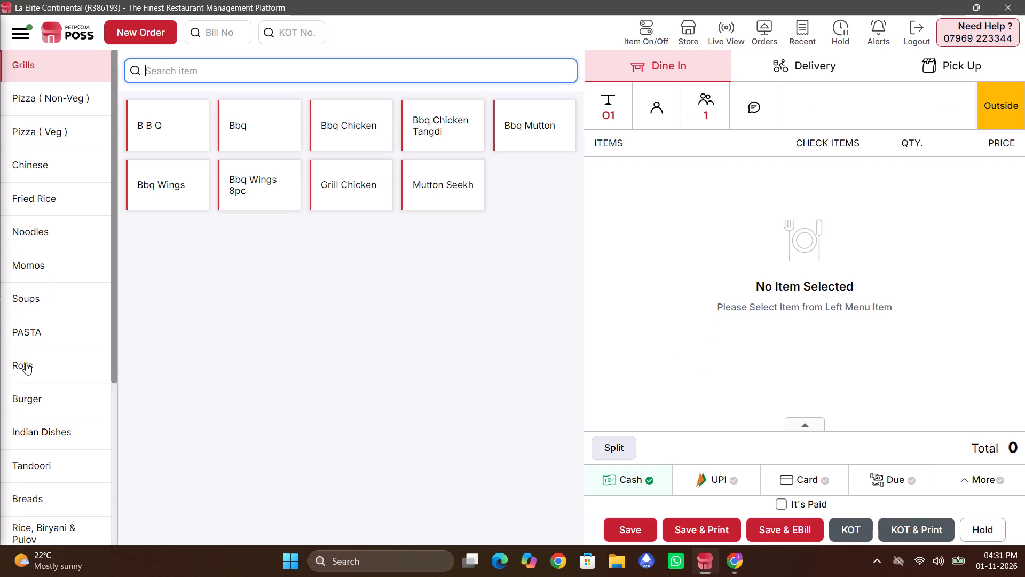
{"action": "left_click", "coordinate": [26, 363]}
{"action": "left_click", "coordinate": [239, 120]}
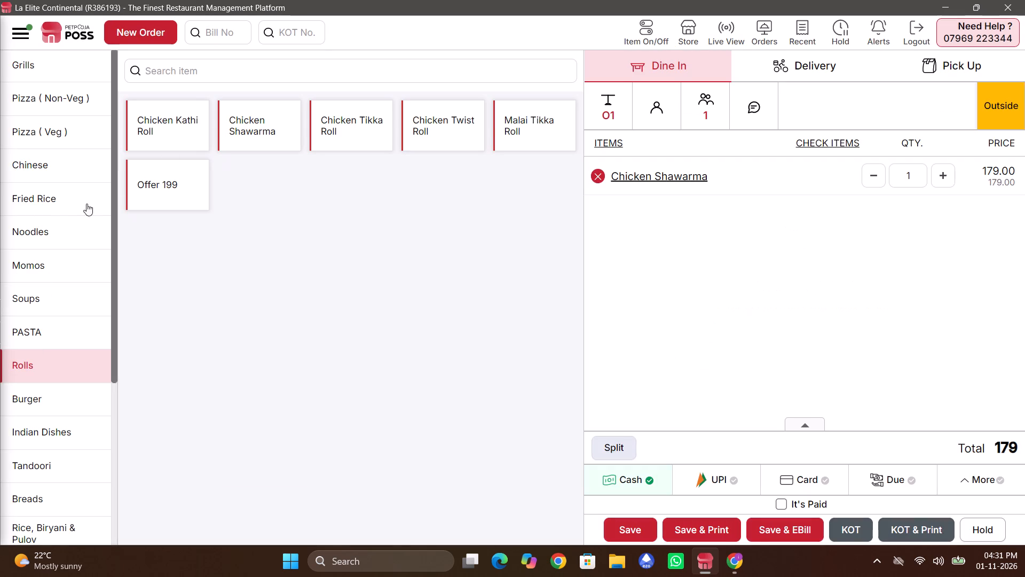
{"action": "left_click", "coordinate": [40, 277]}
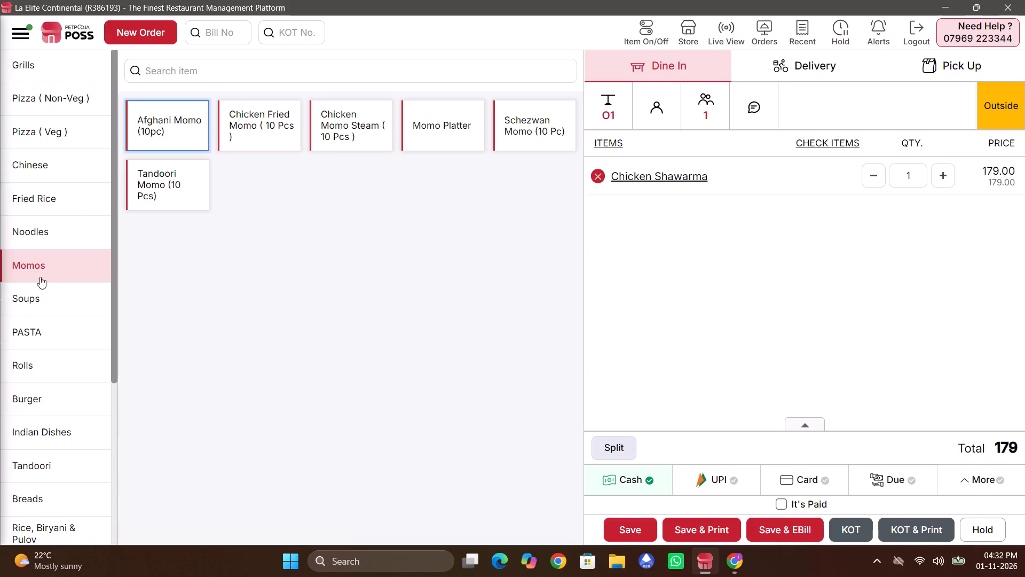
{"action": "left_click", "coordinate": [532, 142]}
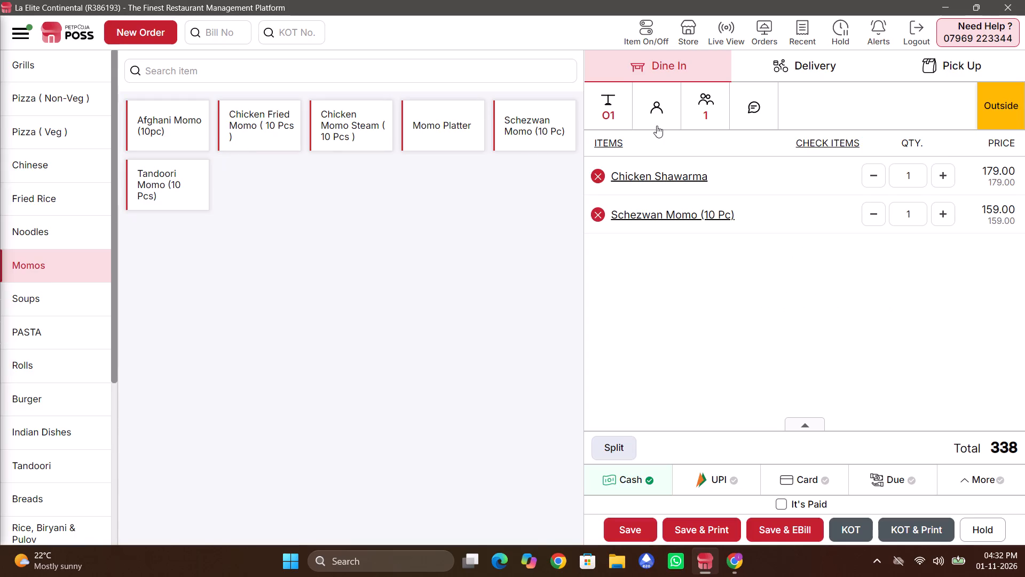
Assign the existing customer swiggy La Elite to table O1's order, and save and print its KOT.
{"action": "left_click", "coordinate": [658, 126]}
{"action": "left_click", "coordinate": [663, 182]}
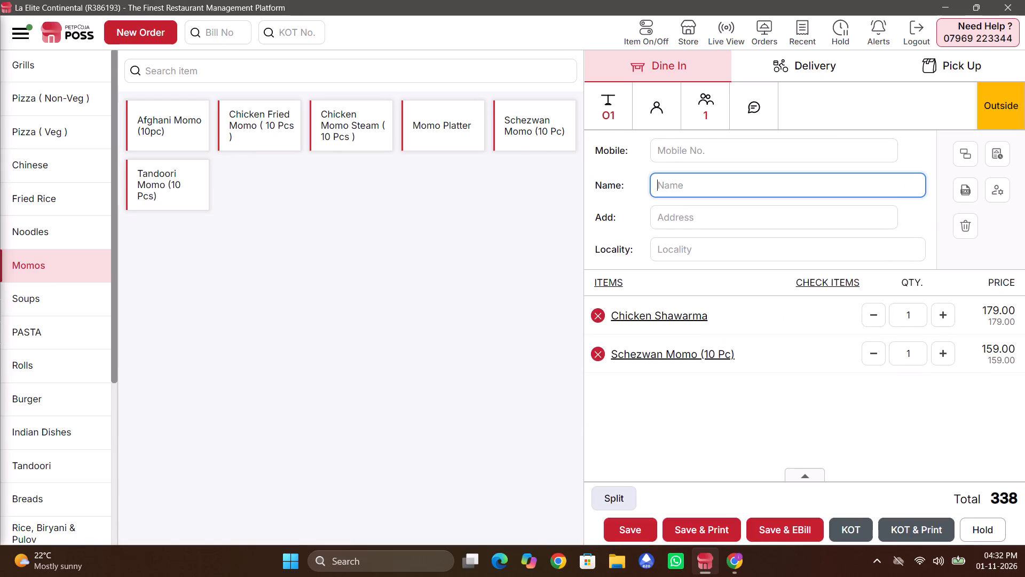
{"action": "type", "text": "swi"}
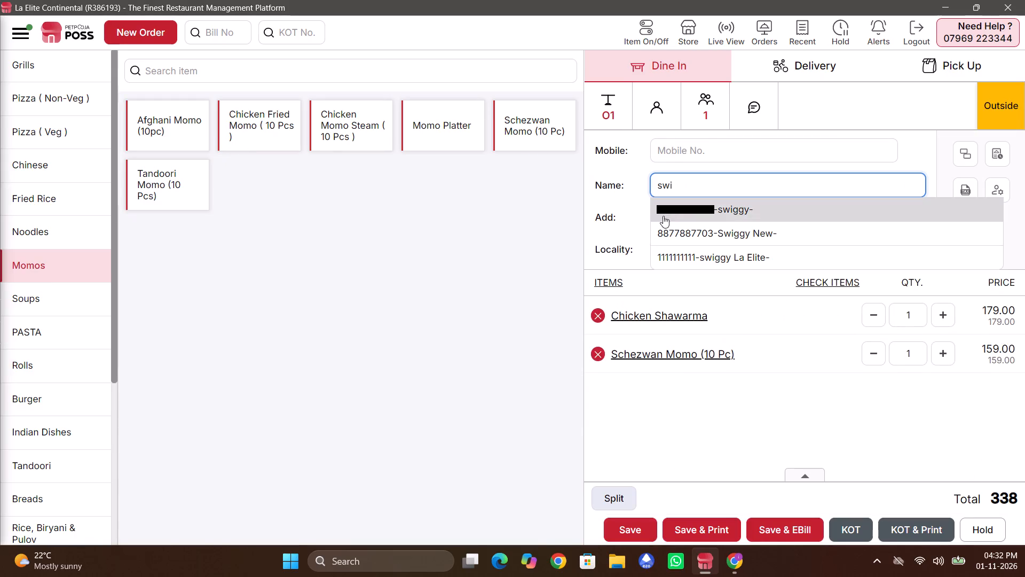
{"action": "left_click", "coordinate": [703, 258]}
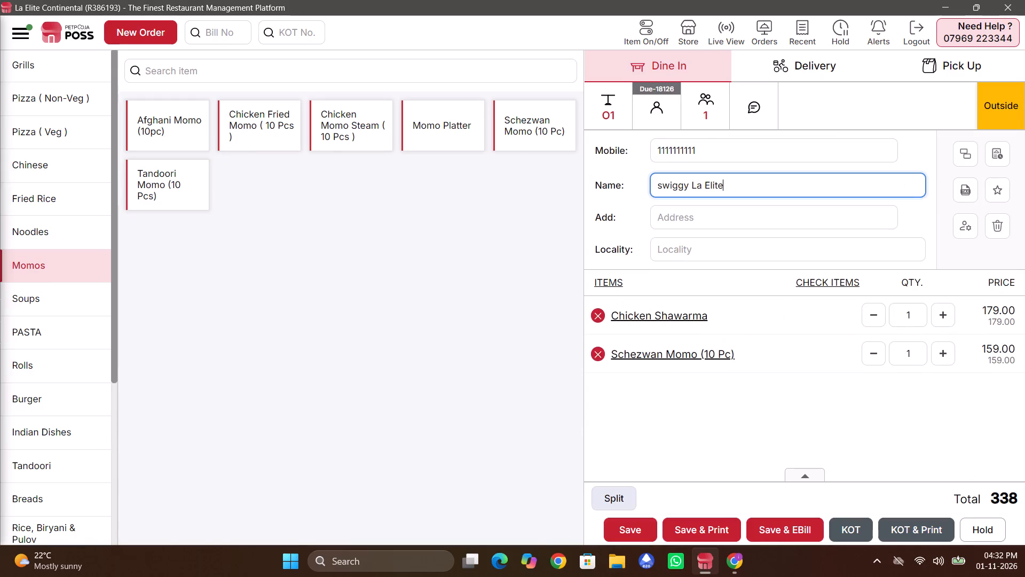
{"action": "left_click", "coordinate": [912, 531]}
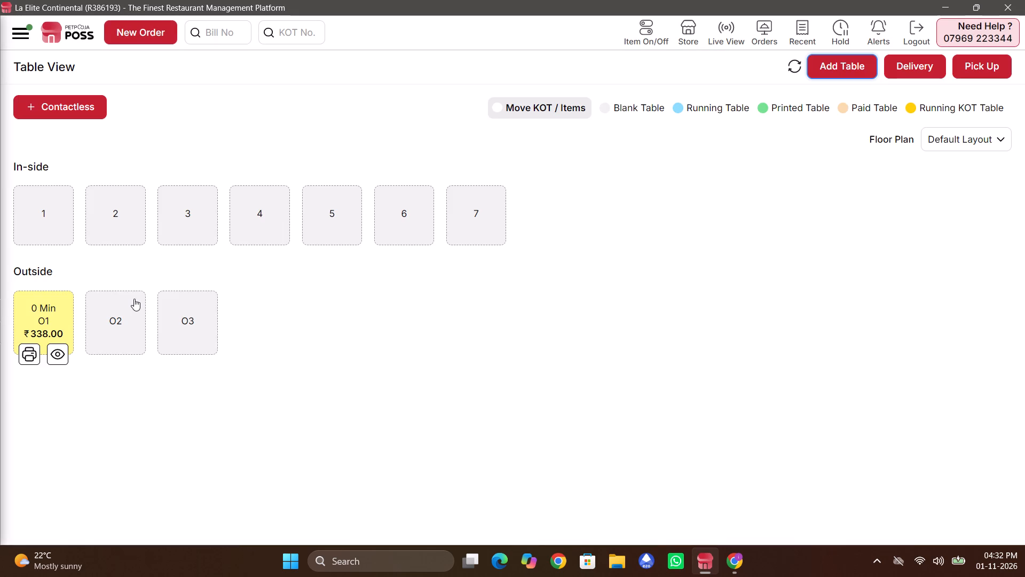
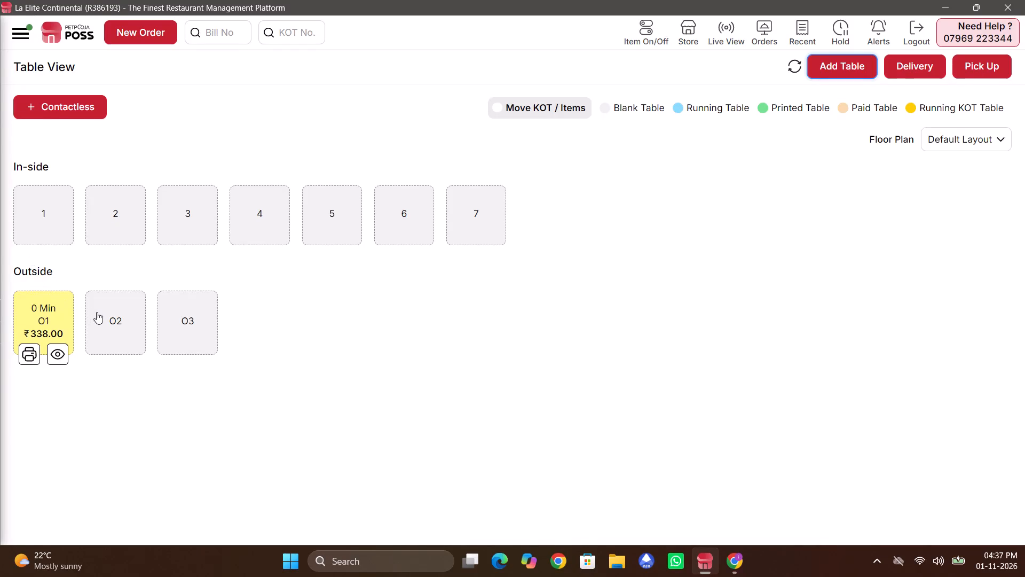
Start a new dine-in order for table O2 with one small Chicken Blast Pizza with the Extra Cheese add-on.
{"action": "left_click", "coordinate": [97, 312]}
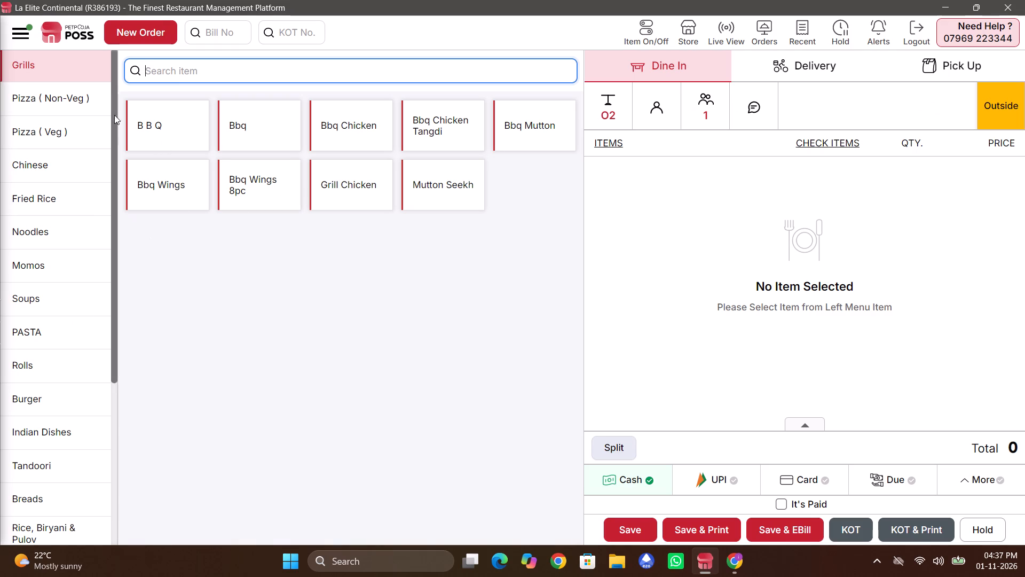
{"action": "left_click", "coordinate": [91, 105]}
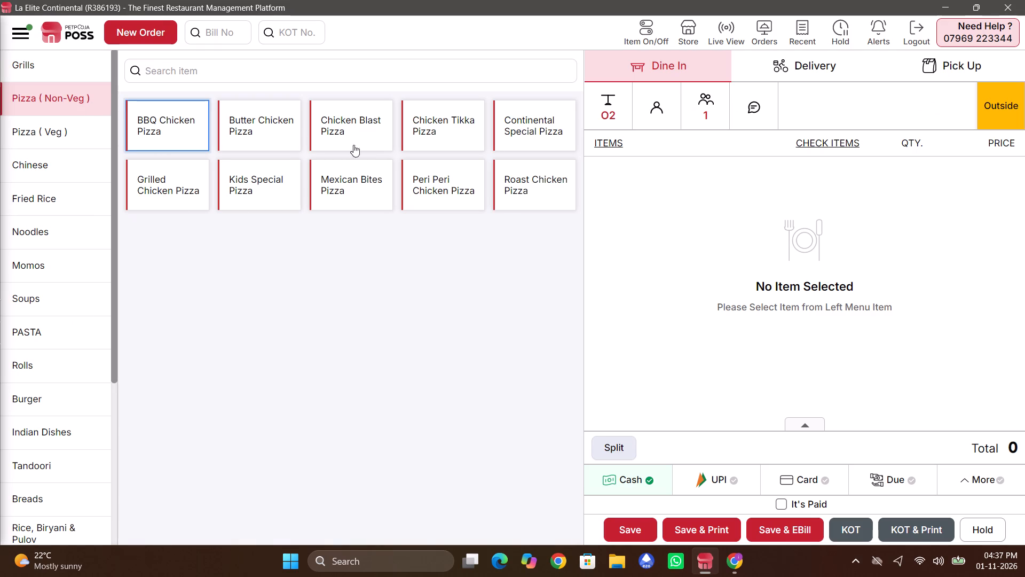
{"action": "left_click", "coordinate": [350, 141]}
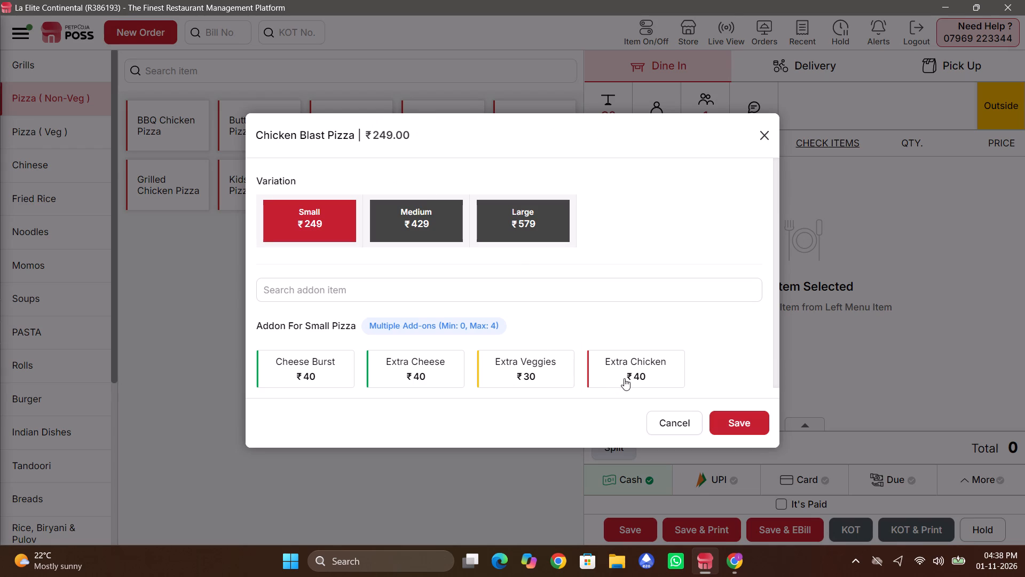
{"action": "left_click", "coordinate": [393, 370]}
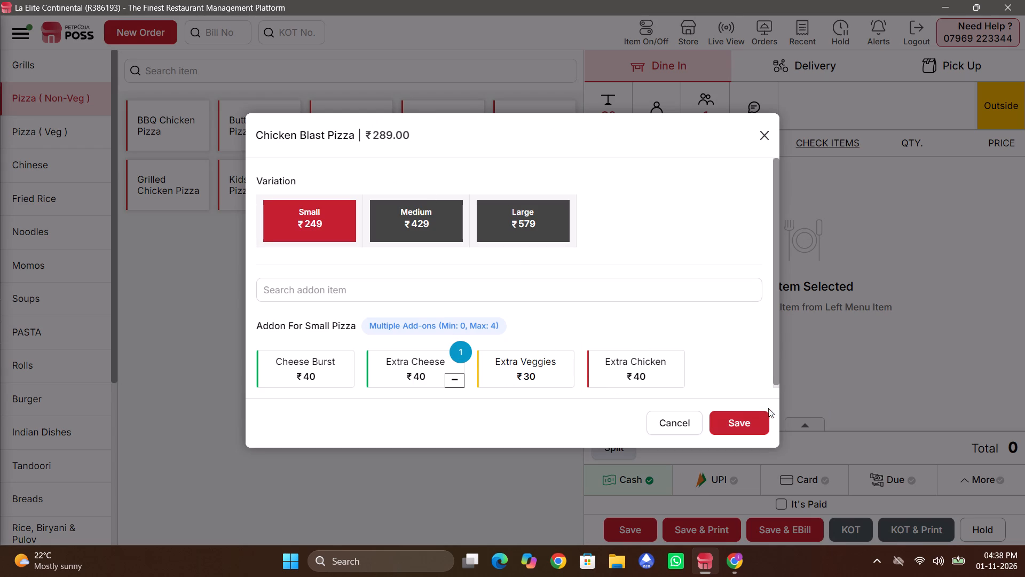
{"action": "left_click", "coordinate": [755, 415]}
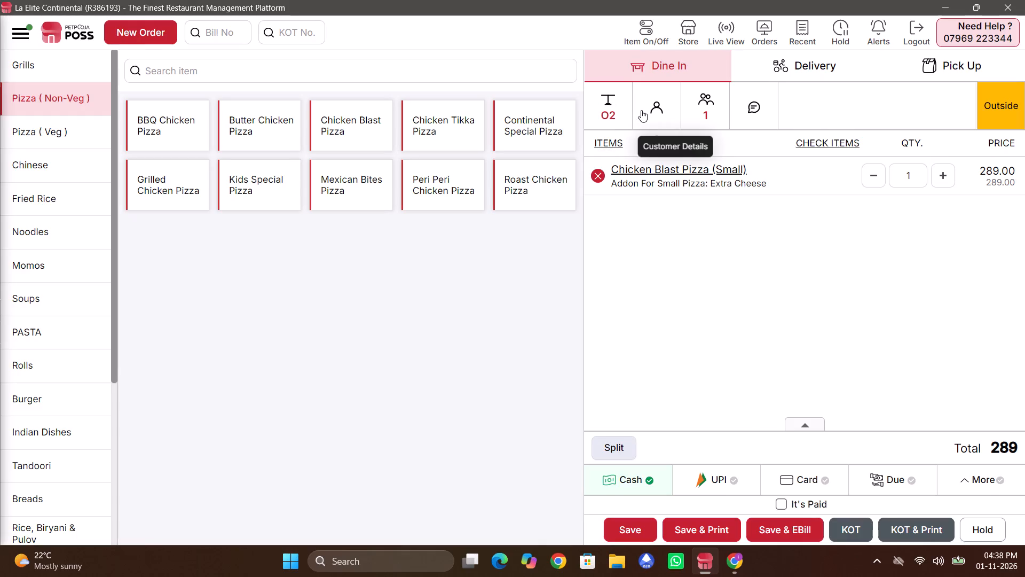
Assign the existing customer swiggy to table O2's order, and save and print its KOT.
{"action": "left_click", "coordinate": [641, 110]}
{"action": "left_click", "coordinate": [660, 183]}
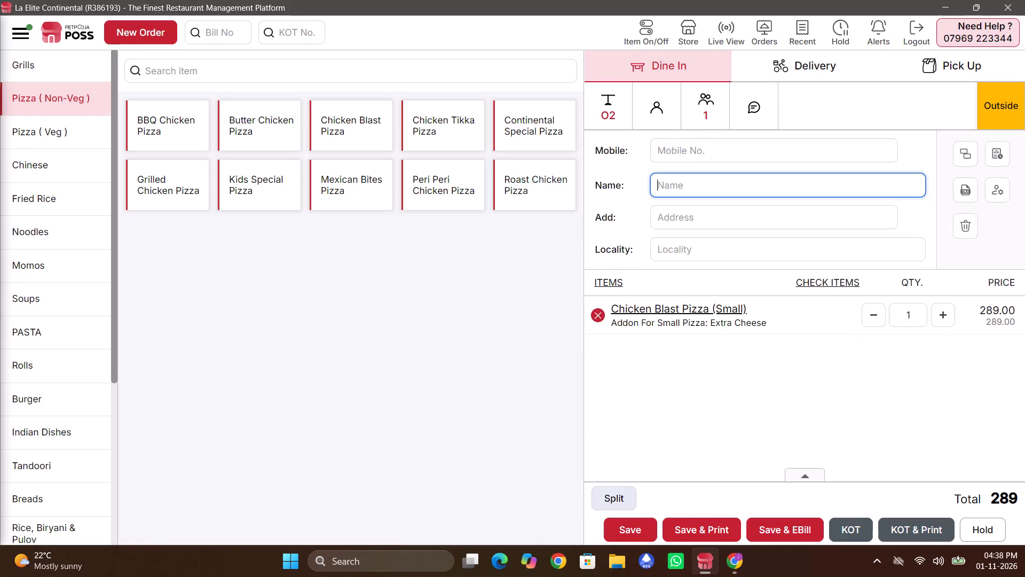
{"action": "type", "text": "swi"}
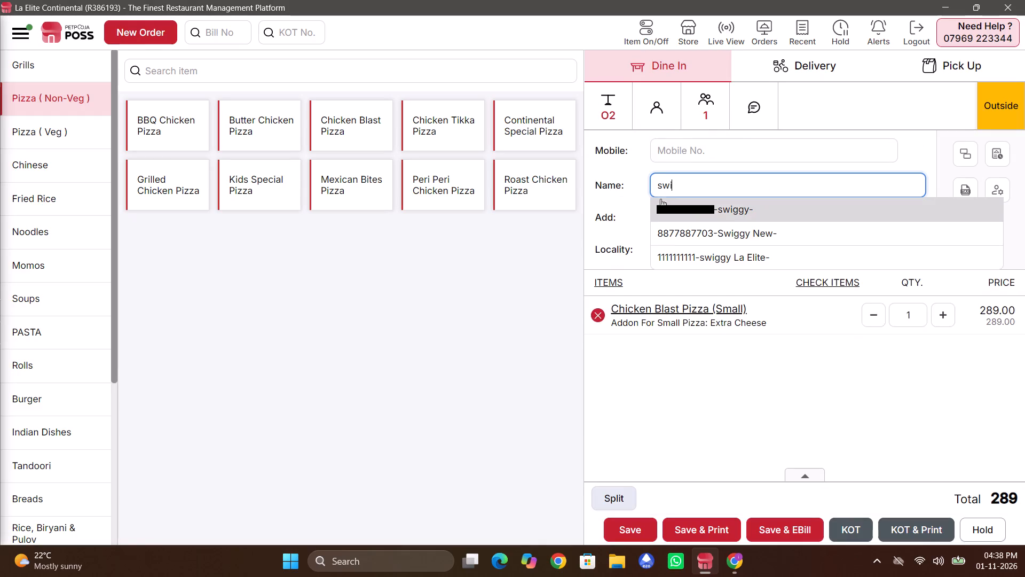
{"action": "left_click", "coordinate": [658, 205]}
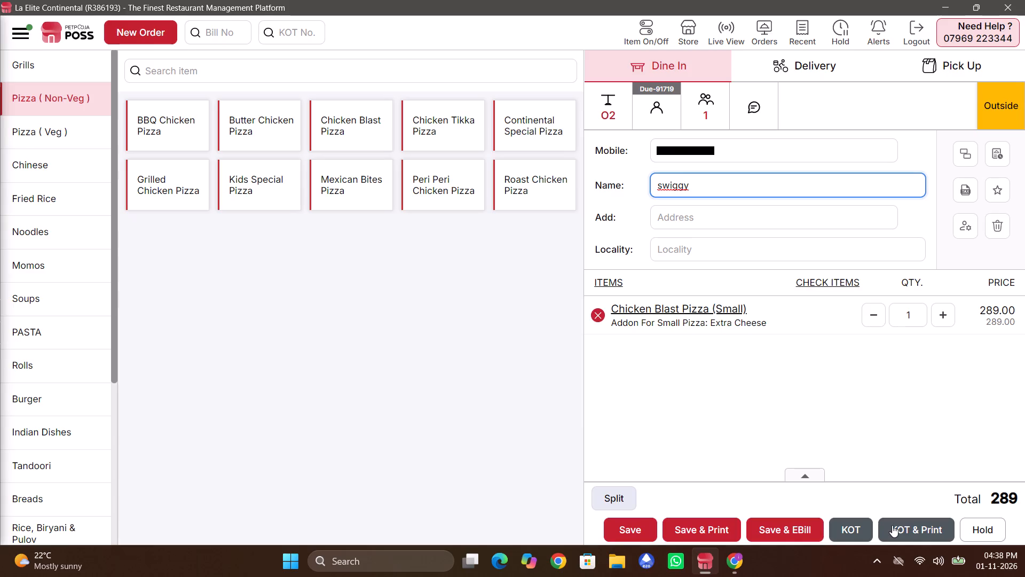
{"action": "left_click", "coordinate": [892, 525]}
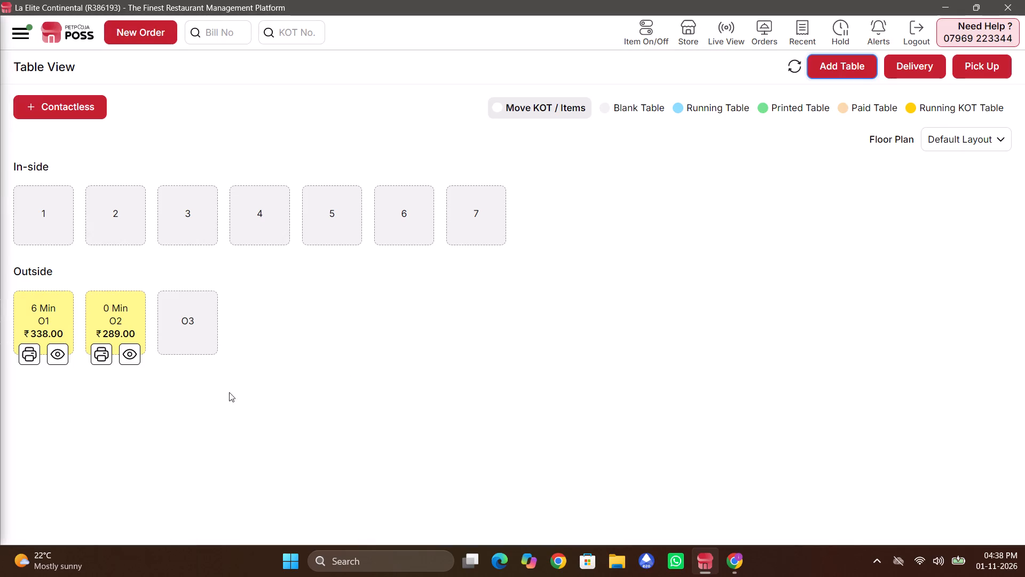
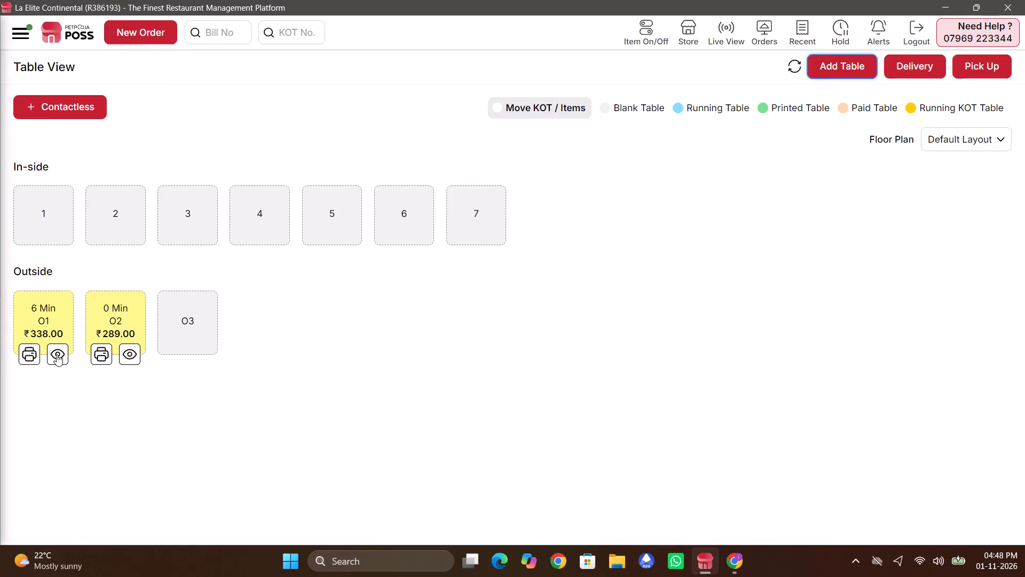
Save table O1's order as an e-bill with payment type Due, and settle the table as Due.
{"action": "left_click", "coordinate": [57, 354]}
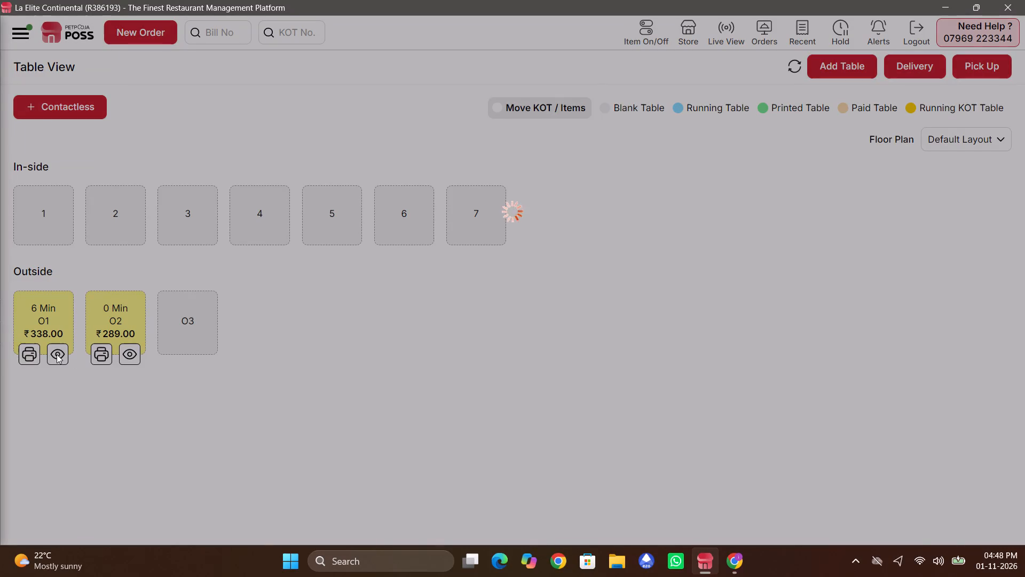
{"action": "left_click", "coordinate": [876, 483]}
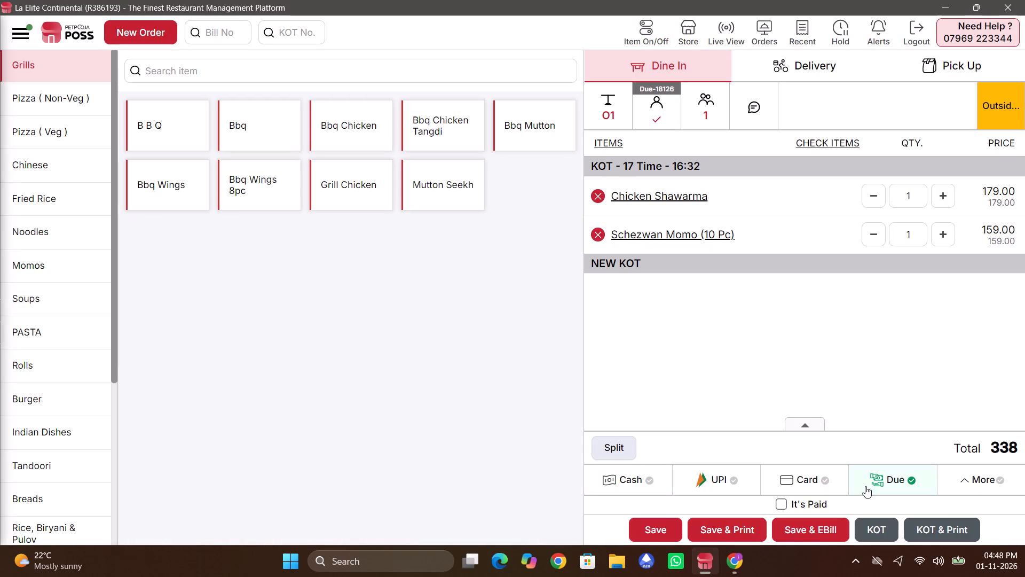
{"action": "left_click", "coordinate": [831, 524]}
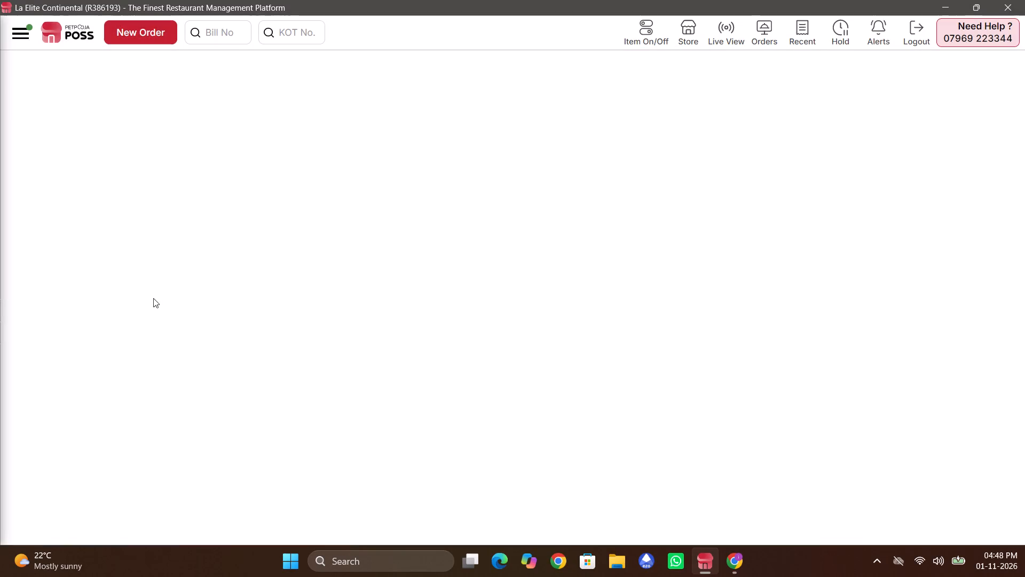
{"action": "left_click", "coordinate": [39, 356]}
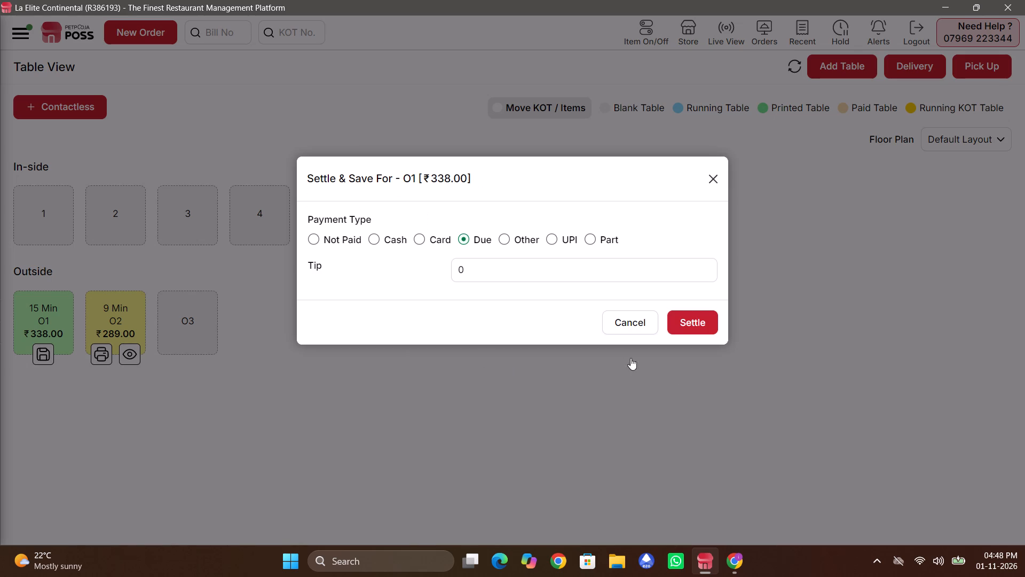
{"action": "left_click", "coordinate": [693, 358]}
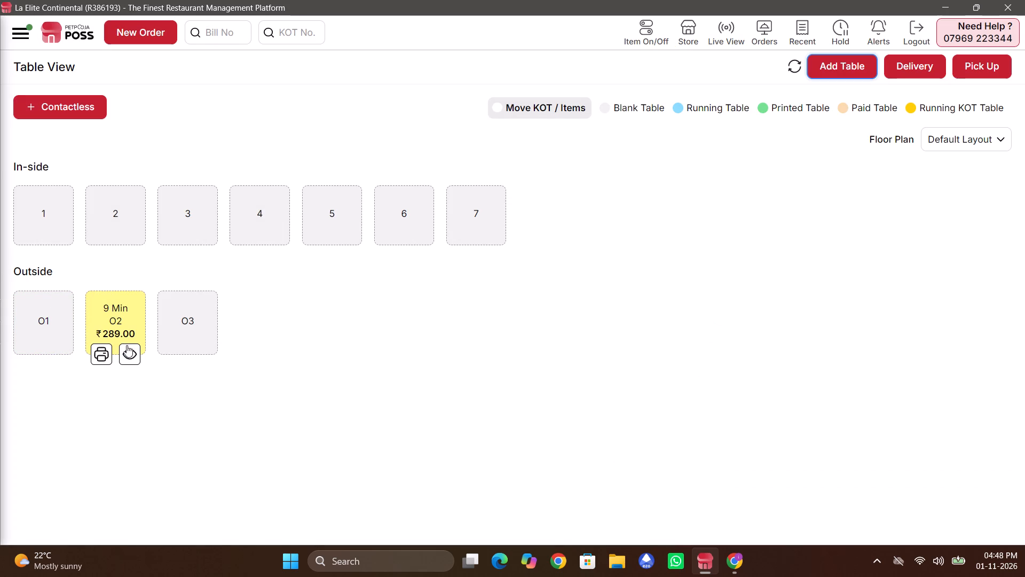
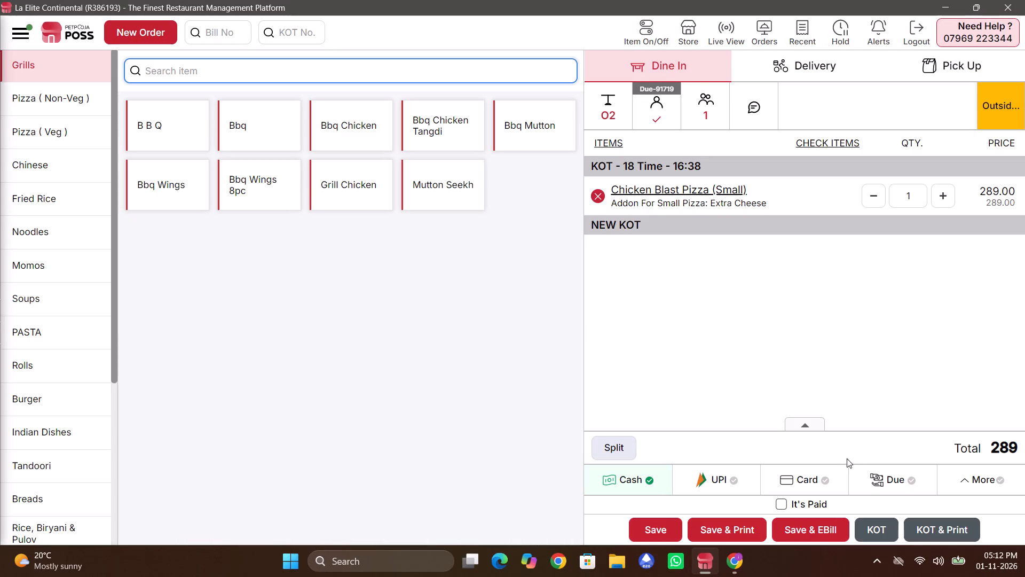
Save table O2's order as an e-bill with payment type Due, and settle the table as Due.
{"action": "left_click", "coordinate": [870, 477]}
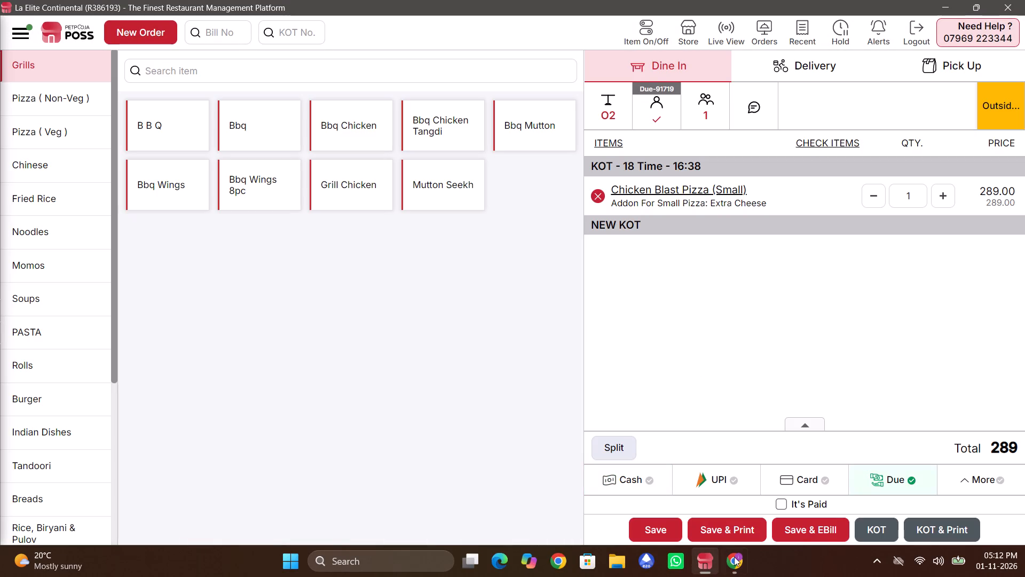
{"action": "left_click", "coordinate": [801, 536]}
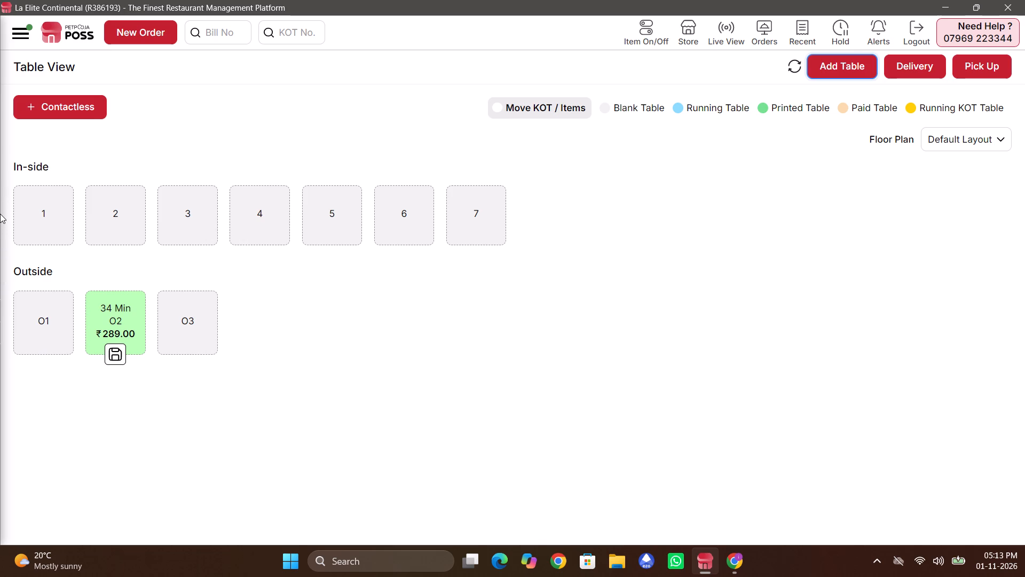
{"action": "left_click", "coordinate": [110, 356]}
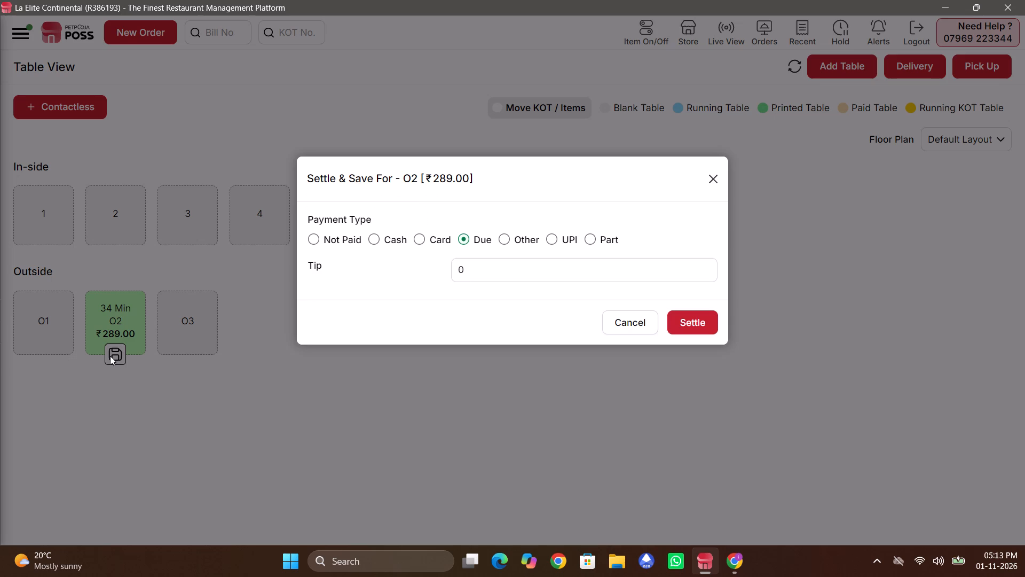
{"action": "left_click", "coordinate": [676, 347]}
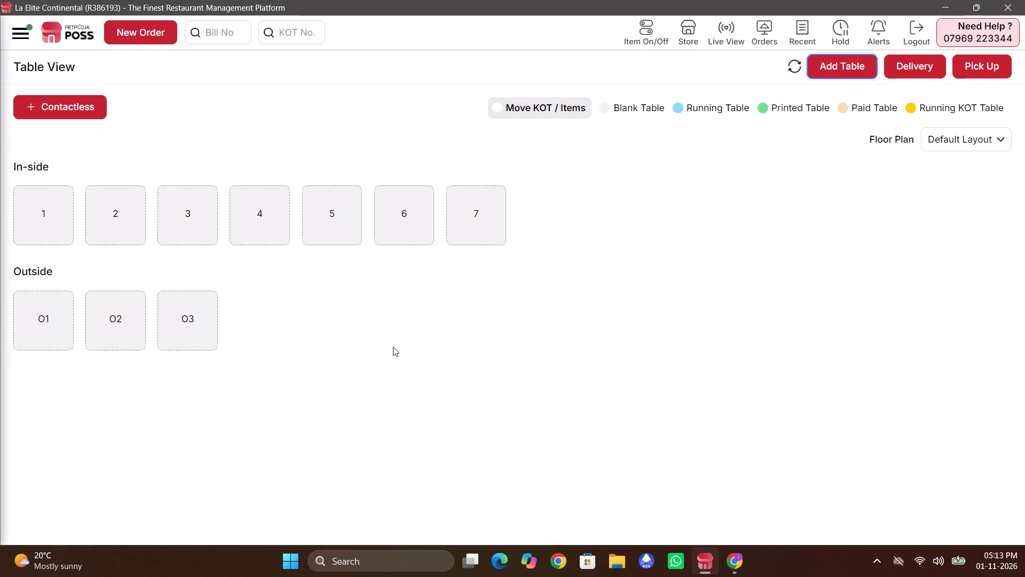
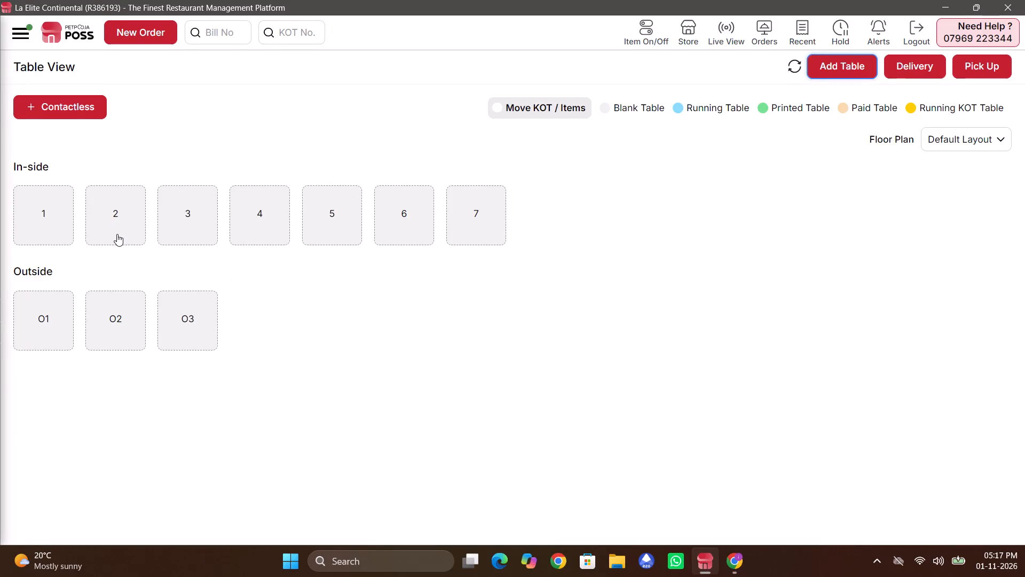
Start a dine-in order on inside table 2 and add one small Chicken Blast Pizza.
{"action": "left_click", "coordinate": [117, 234]}
{"action": "left_click", "coordinate": [64, 96]}
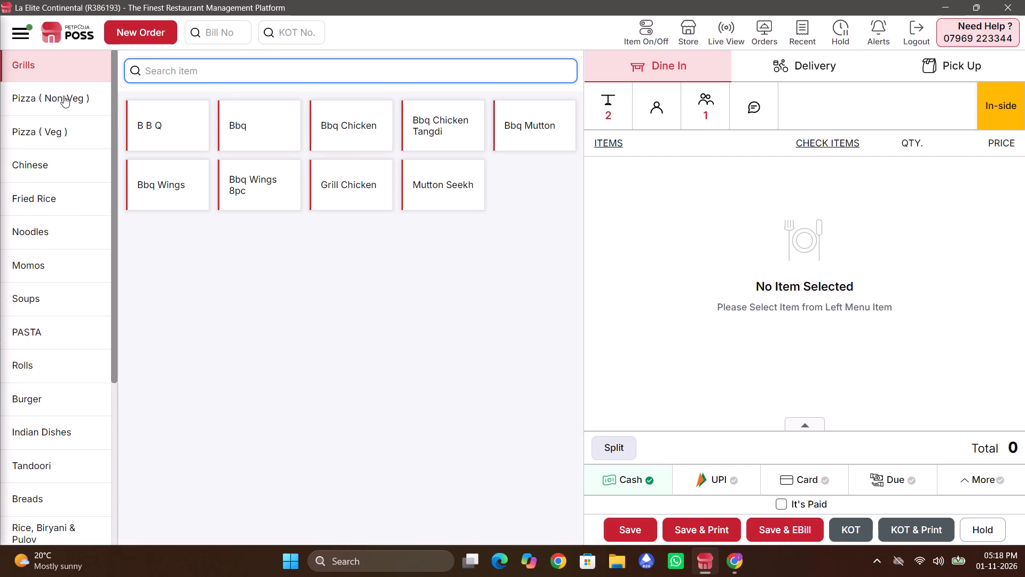
{"action": "left_click", "coordinate": [369, 126]}
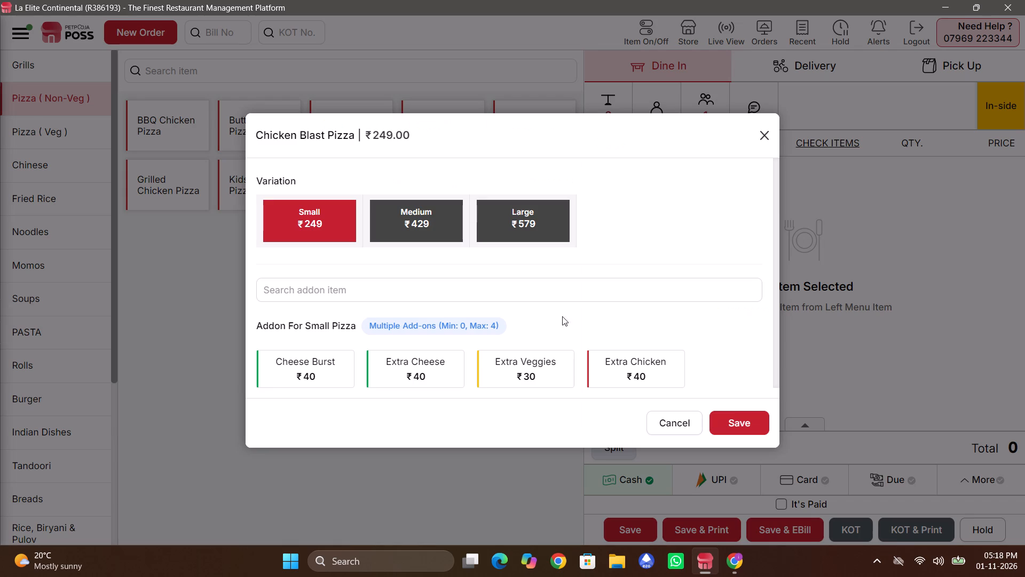
{"action": "left_click", "coordinate": [742, 421]}
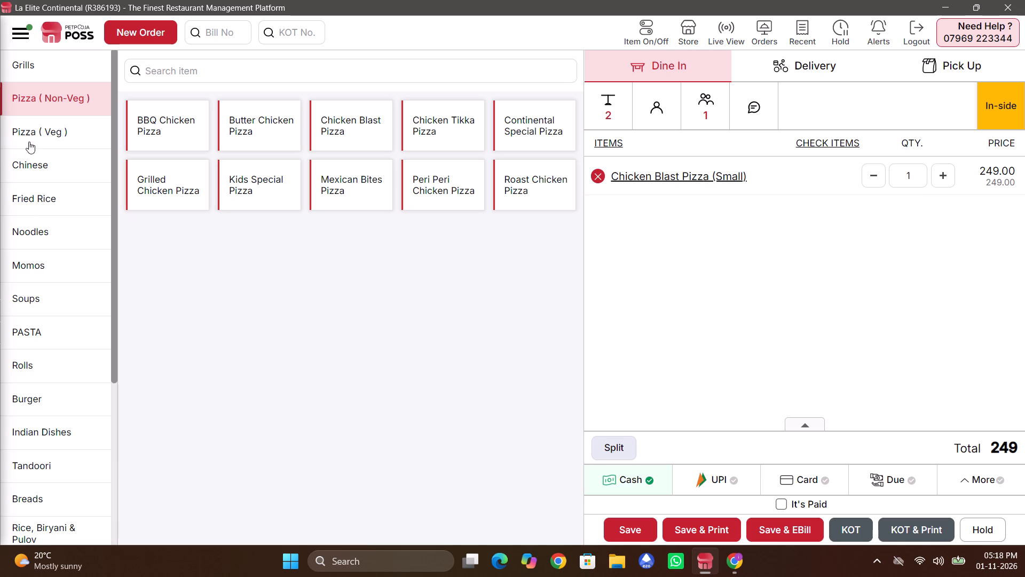
Search the menu items for "haris", add one 250GM Harisa to table 2's order, and clear the search.
{"action": "left_click", "coordinate": [152, 68]}
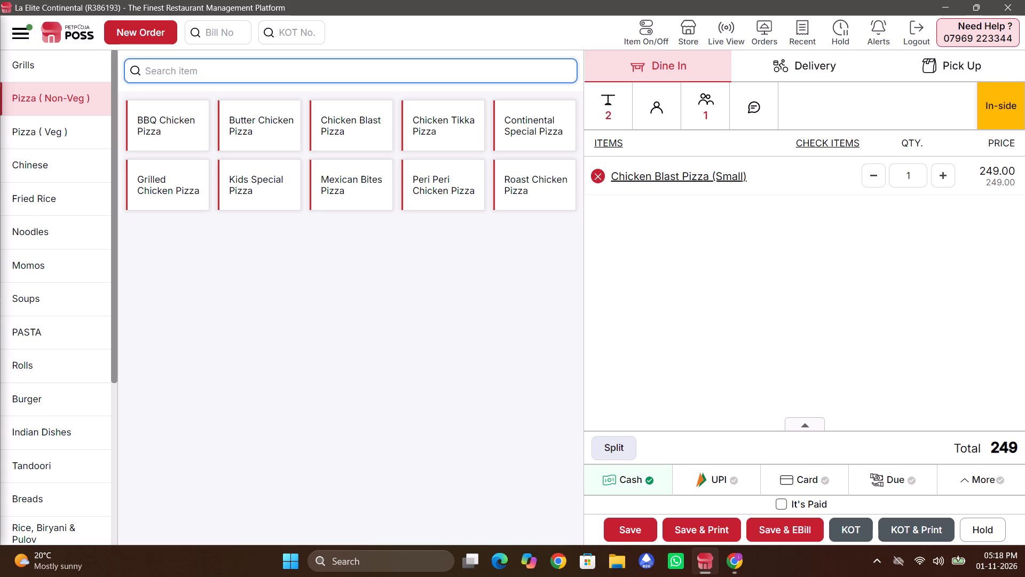
{"action": "type", "text": "haris"}
{"action": "key", "text": "Return"}
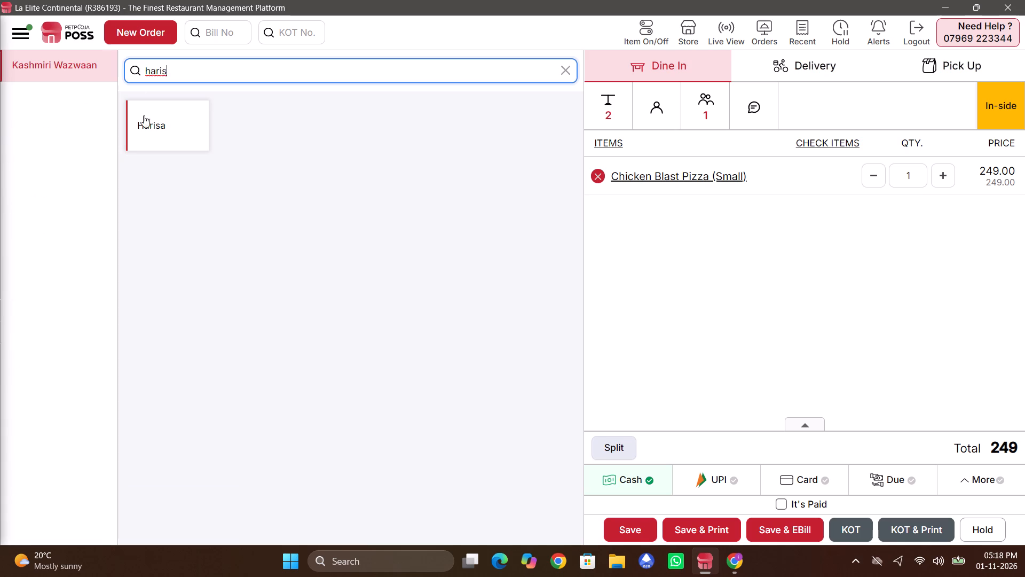
{"action": "left_click", "coordinate": [152, 110]}
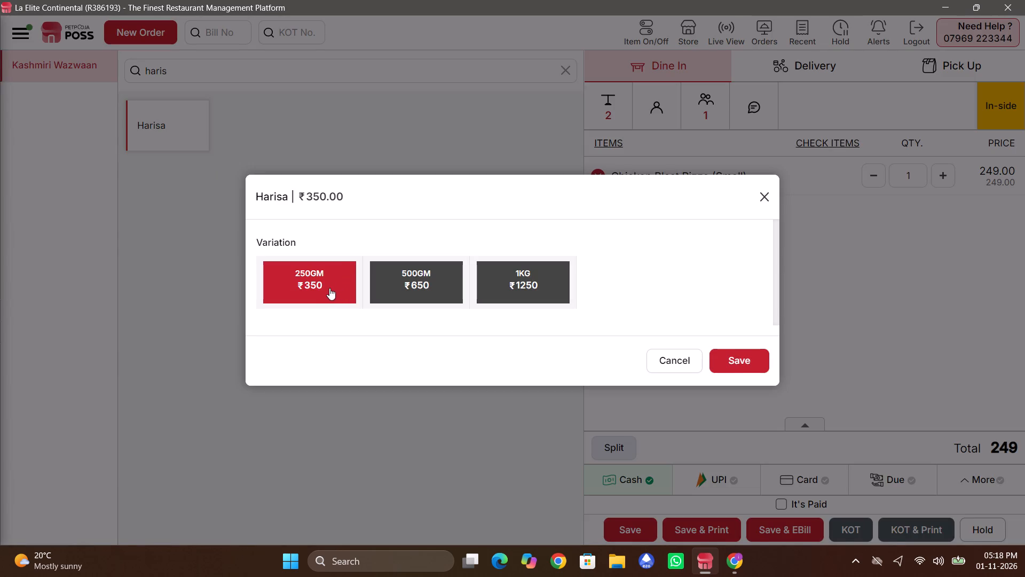
{"action": "left_click", "coordinate": [729, 365]}
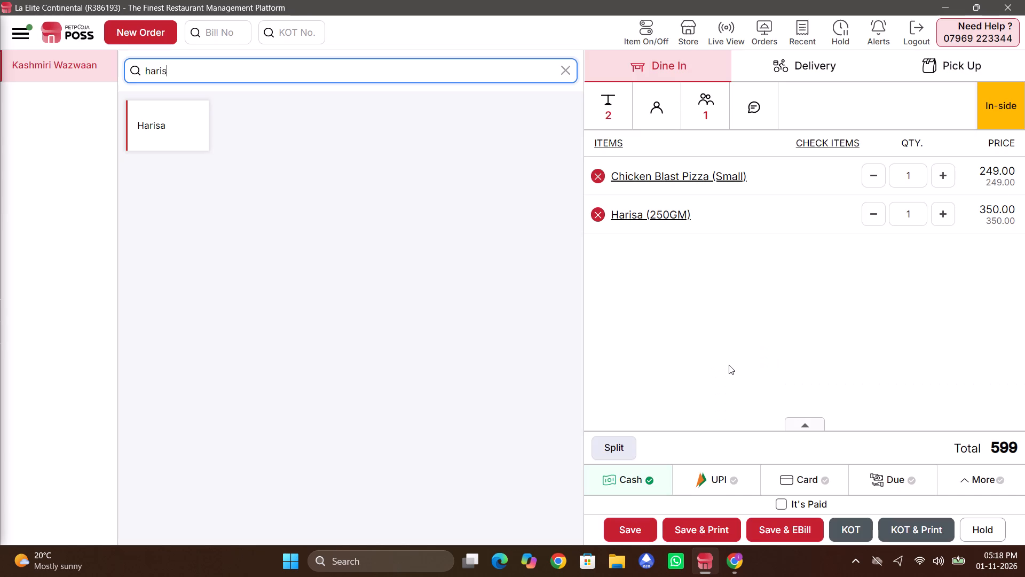
{"action": "left_click", "coordinate": [566, 69]}
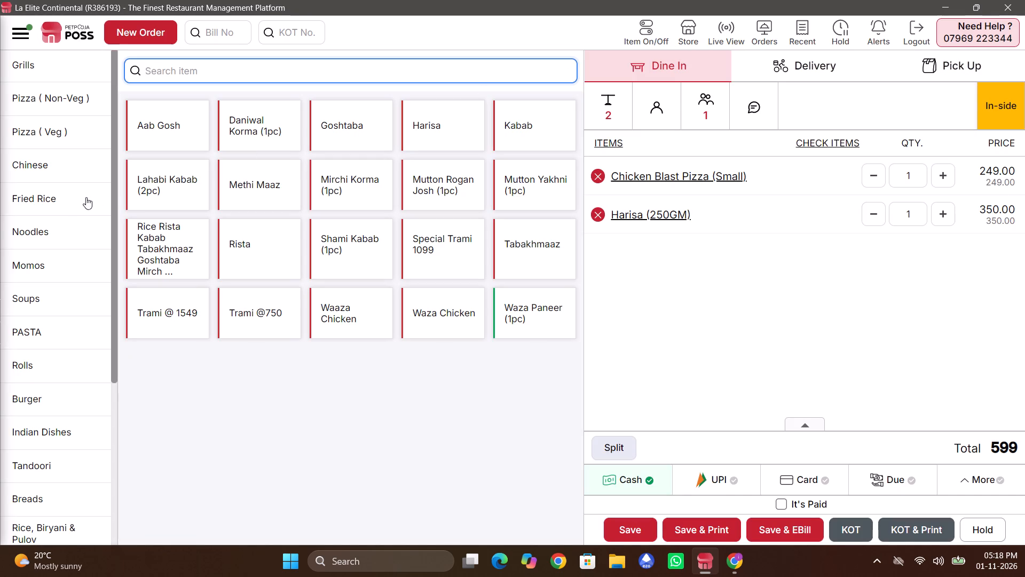
Add one half Afghani Chicken (Gravy) from Tandoori and two Naan from Breads to table 2's order.
{"action": "left_click", "coordinate": [70, 456]}
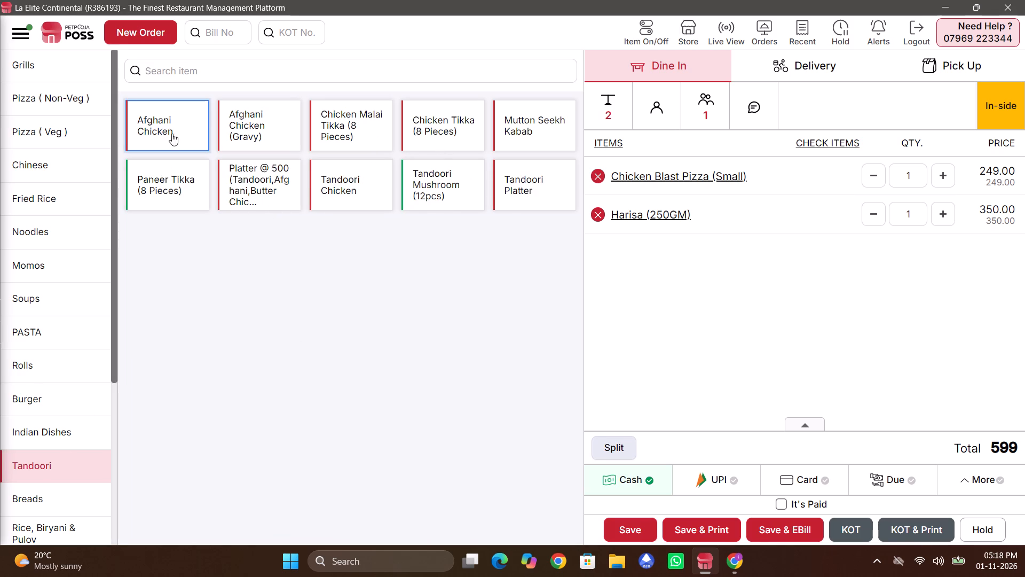
{"action": "left_click", "coordinate": [251, 122]}
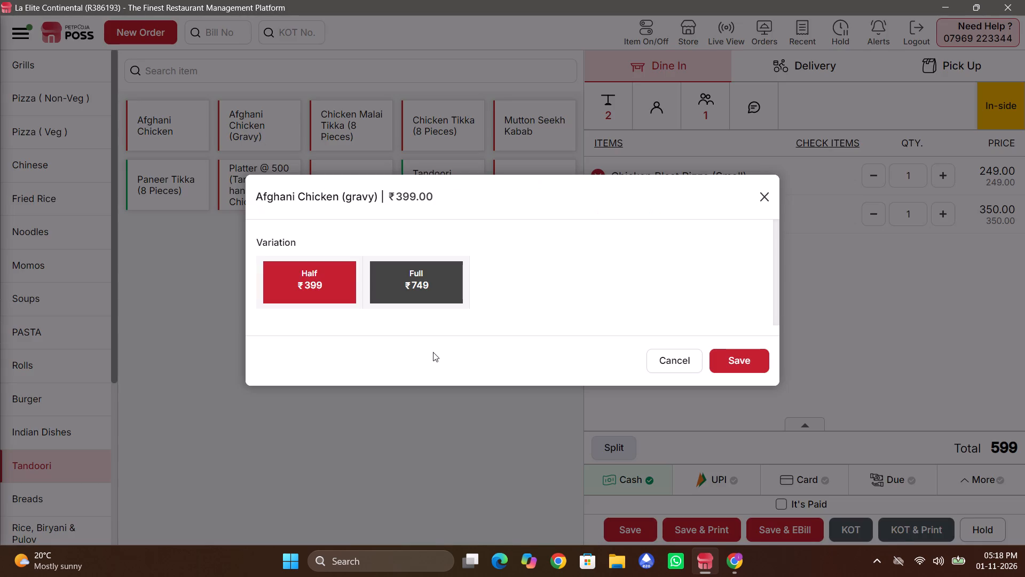
{"action": "left_click", "coordinate": [736, 363]}
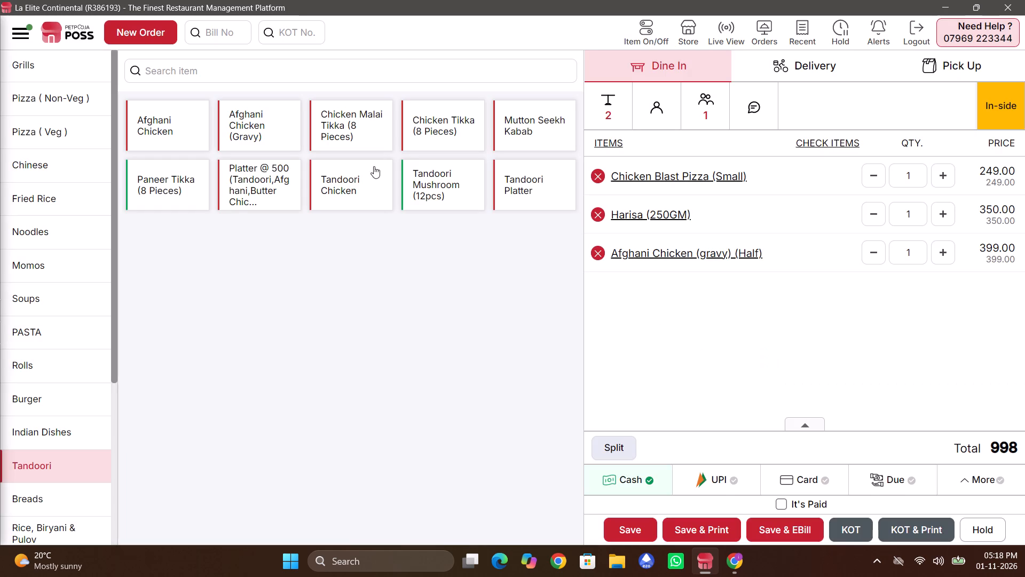
{"action": "left_click", "coordinate": [56, 506]}
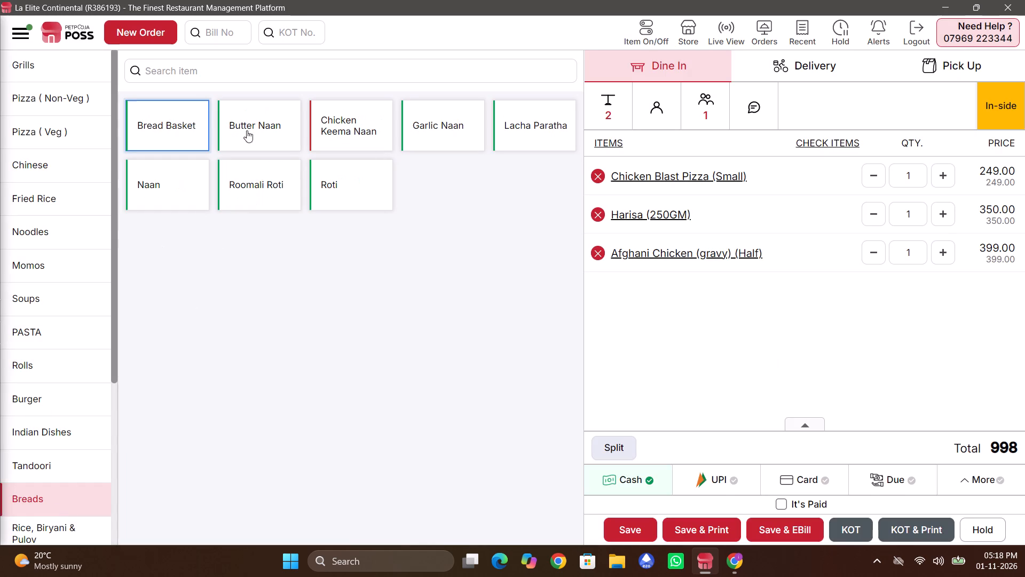
{"action": "double_click", "coordinate": [159, 195]}
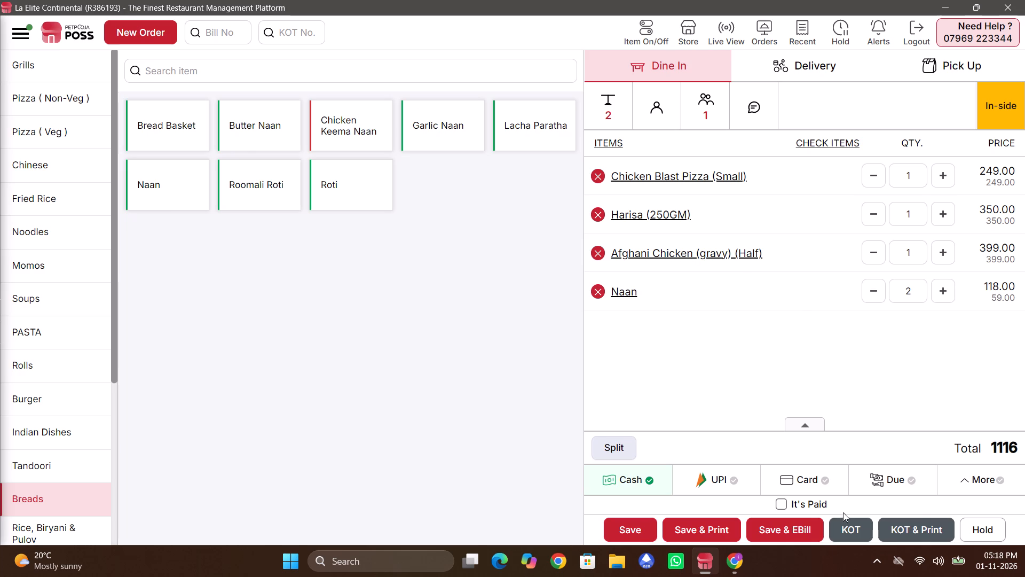
Send table 2's order to the kitchen with a printed KOT.
{"action": "left_click", "coordinate": [911, 525]}
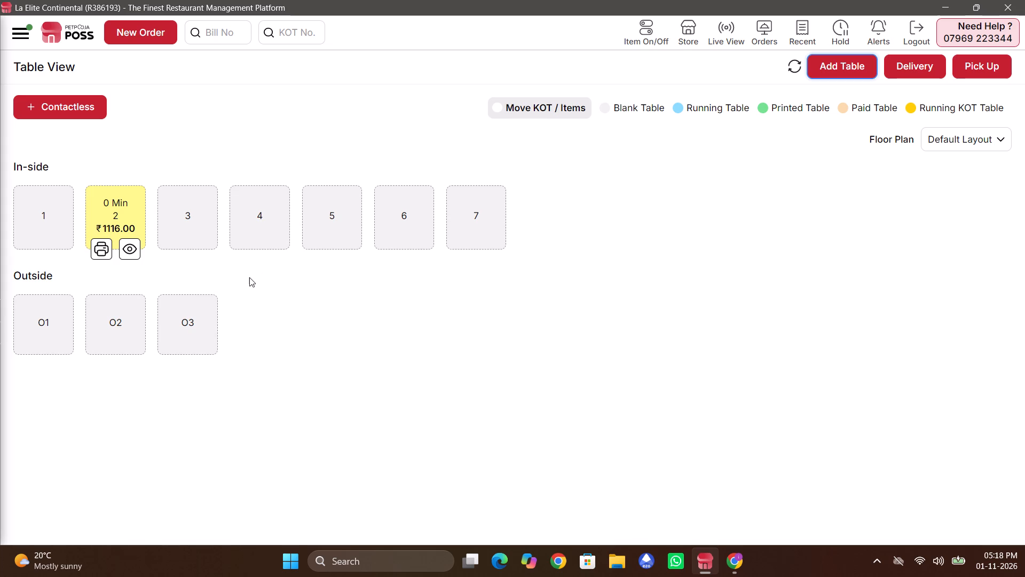
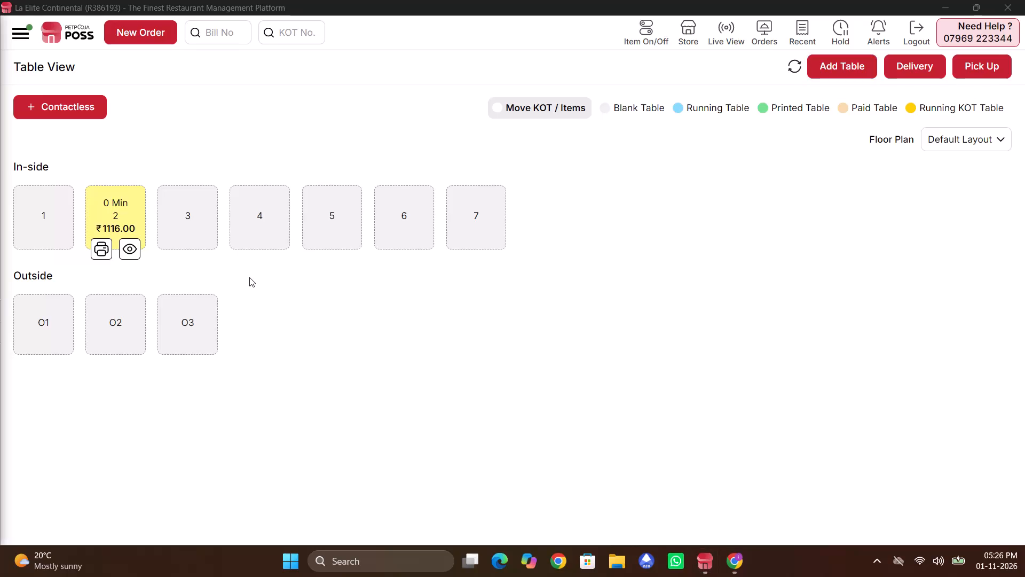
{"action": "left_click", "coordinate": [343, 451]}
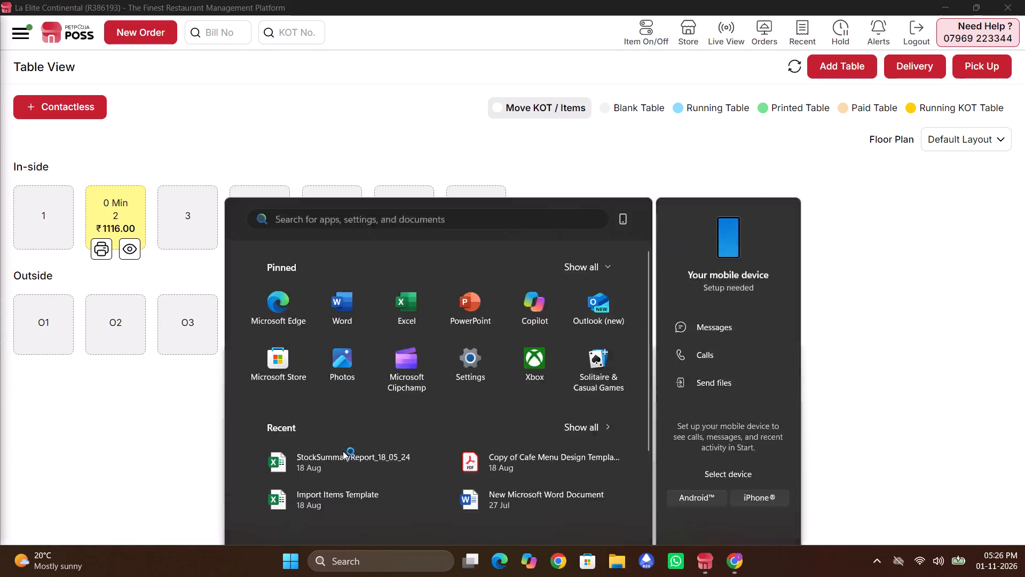
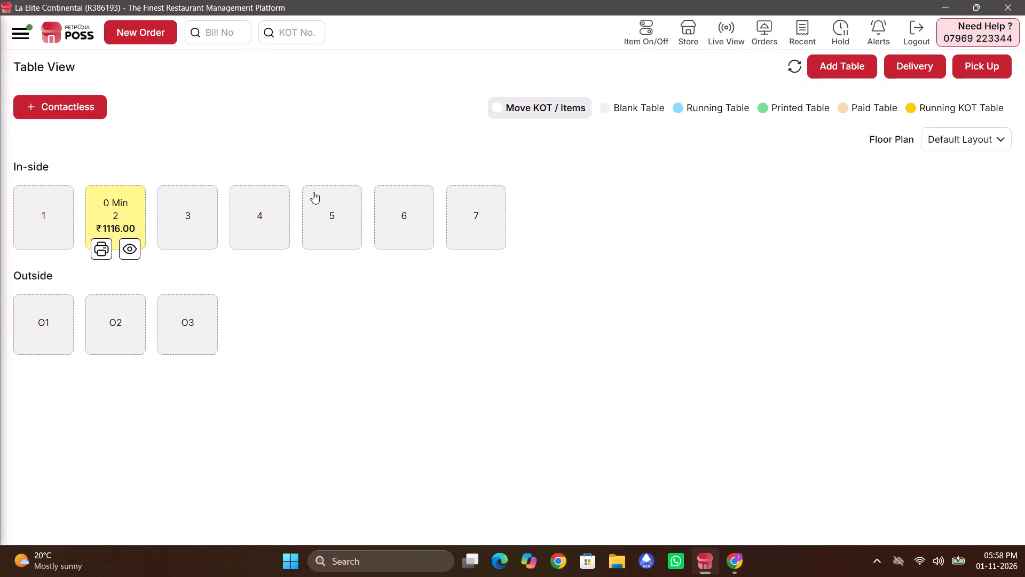
Add one Water from Beverages to table 2's running order and send it as a new KOT without printing.
{"action": "left_click", "coordinate": [133, 241]}
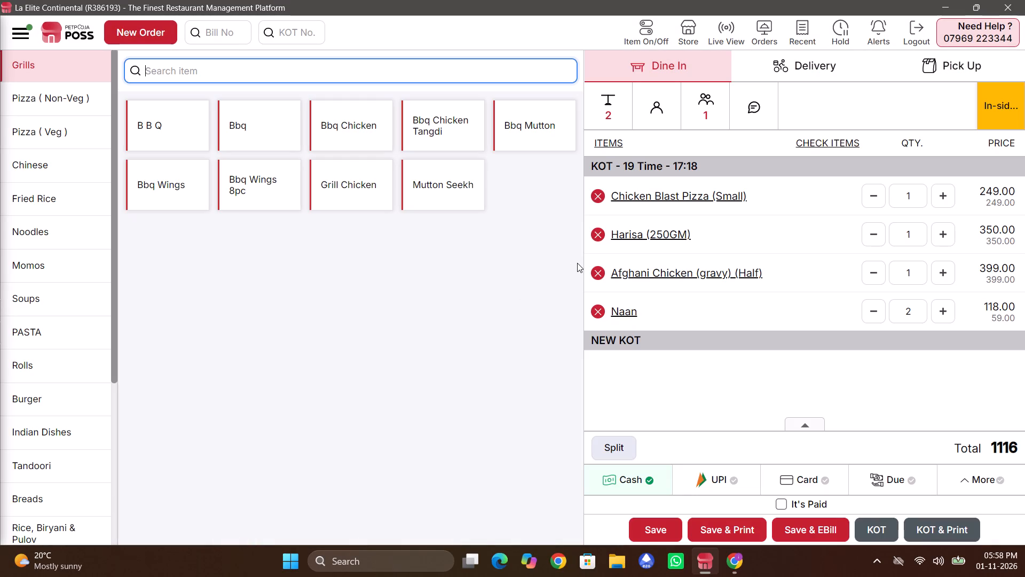
{"action": "left_click", "coordinate": [459, 70]}
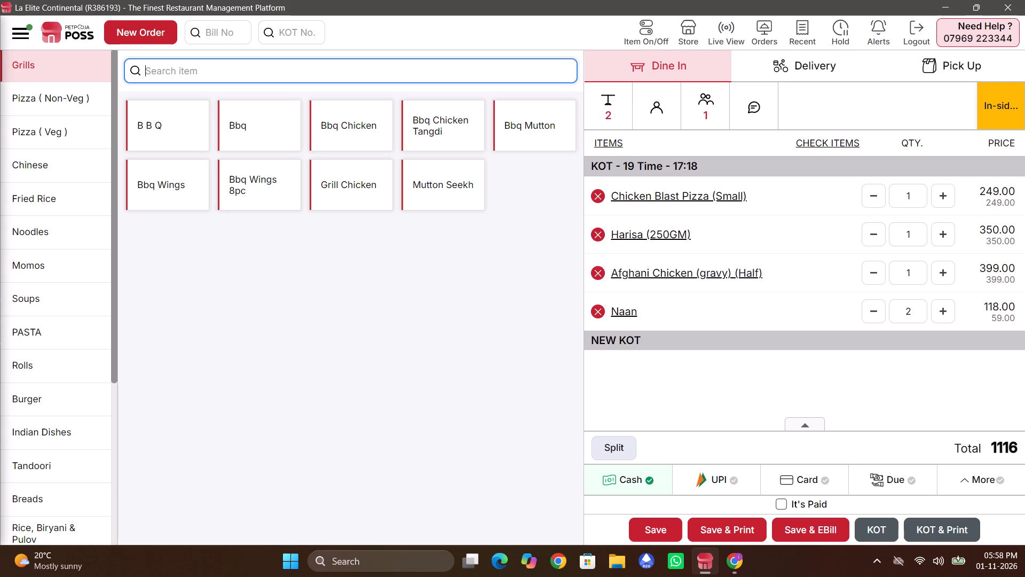
{"action": "type", "text": "watewr"}
{"action": "key", "text": "Return"}
{"action": "key", "text": "BackSpace"}
{"action": "key", "text": "BackSpace"}
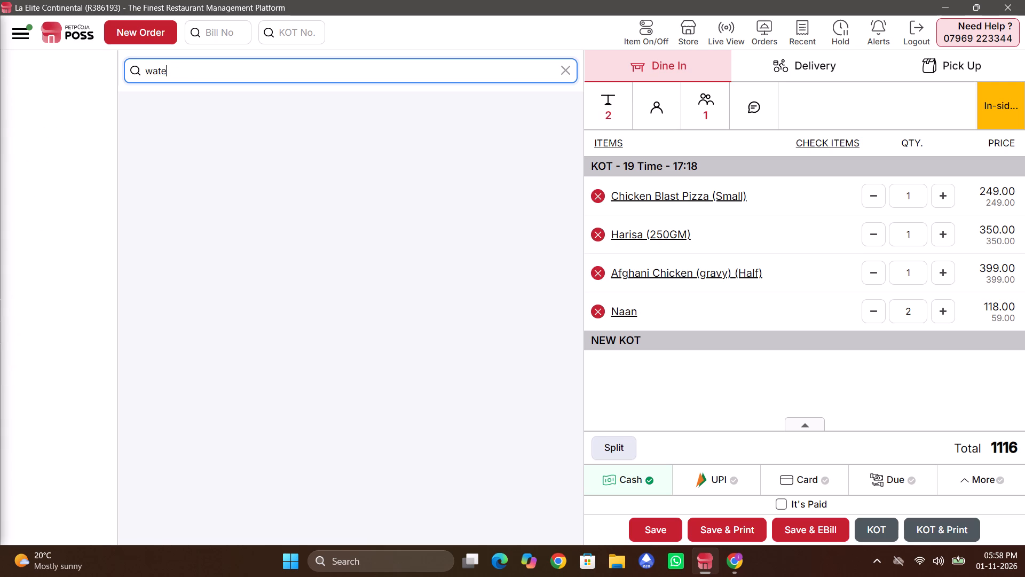
{"action": "key", "text": "r"}
{"action": "key", "text": "Return"}
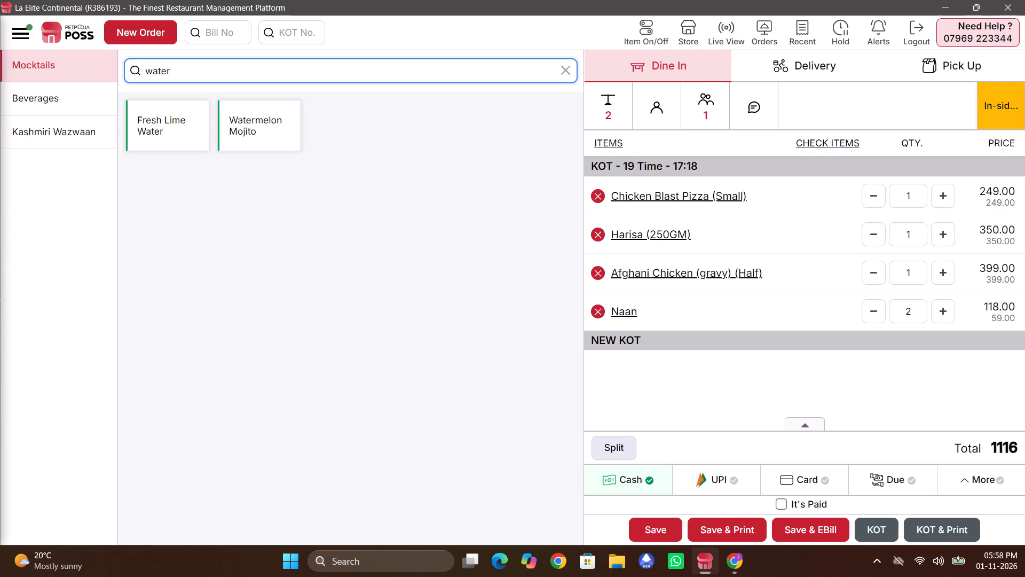
{"action": "left_click", "coordinate": [65, 102]}
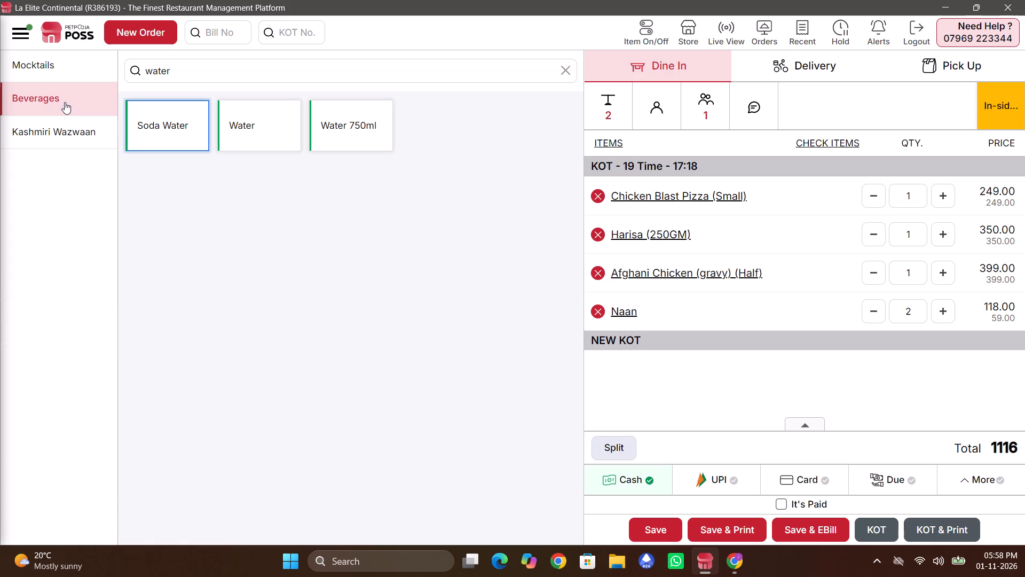
{"action": "left_click", "coordinate": [257, 129]}
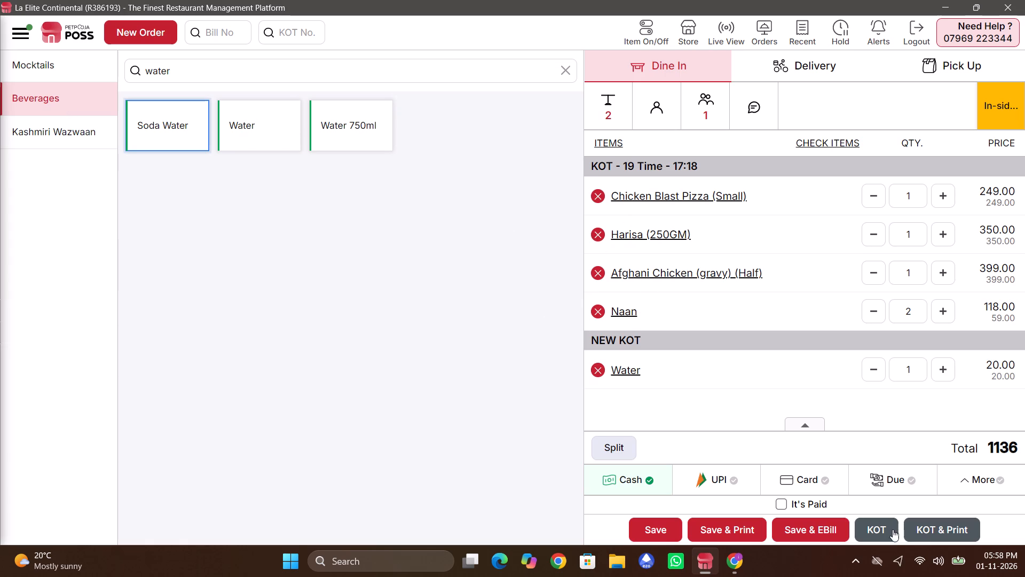
{"action": "left_click", "coordinate": [868, 534]}
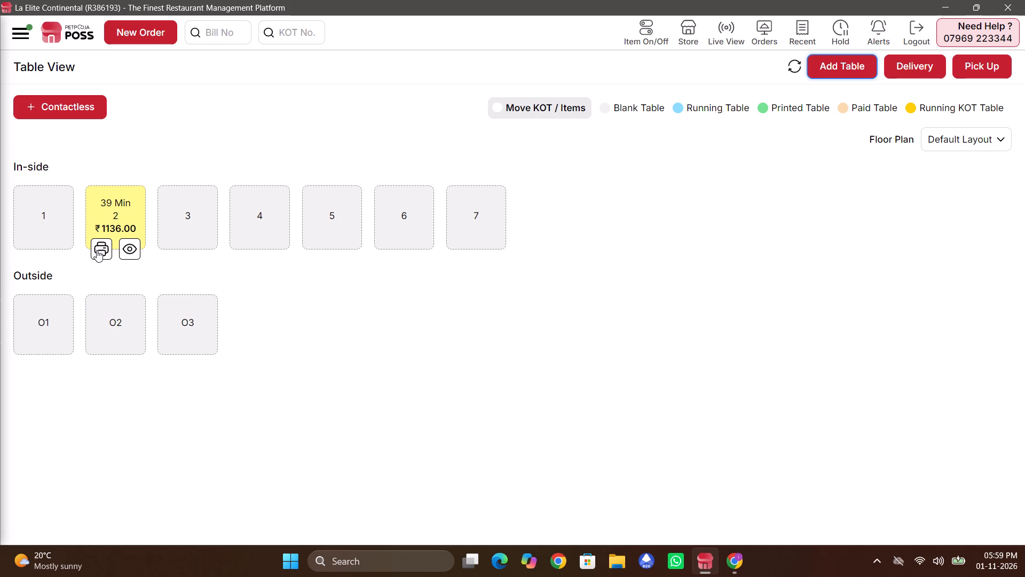
Print the bill for table 2 from the table view.
{"action": "left_click", "coordinate": [97, 250]}
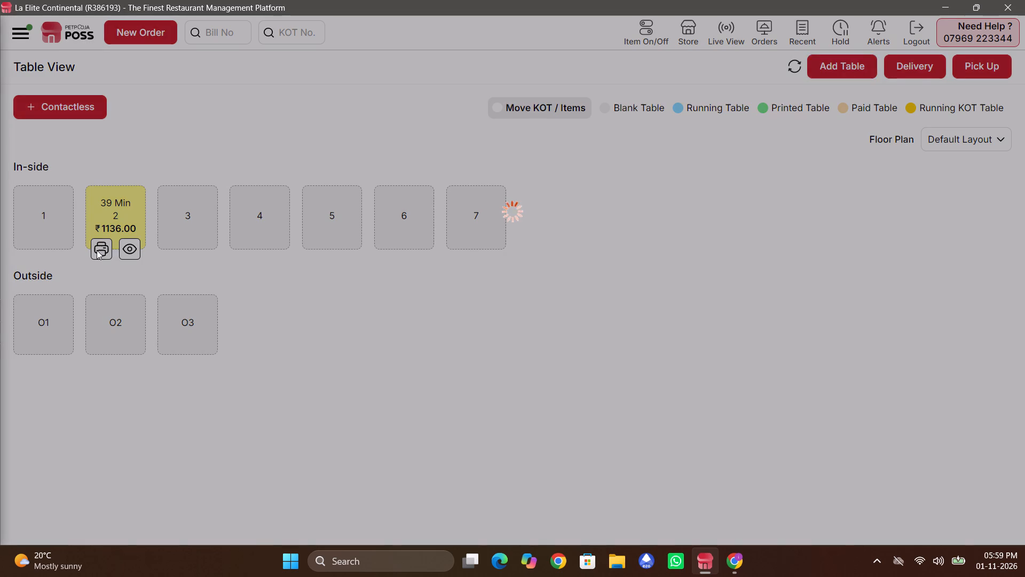
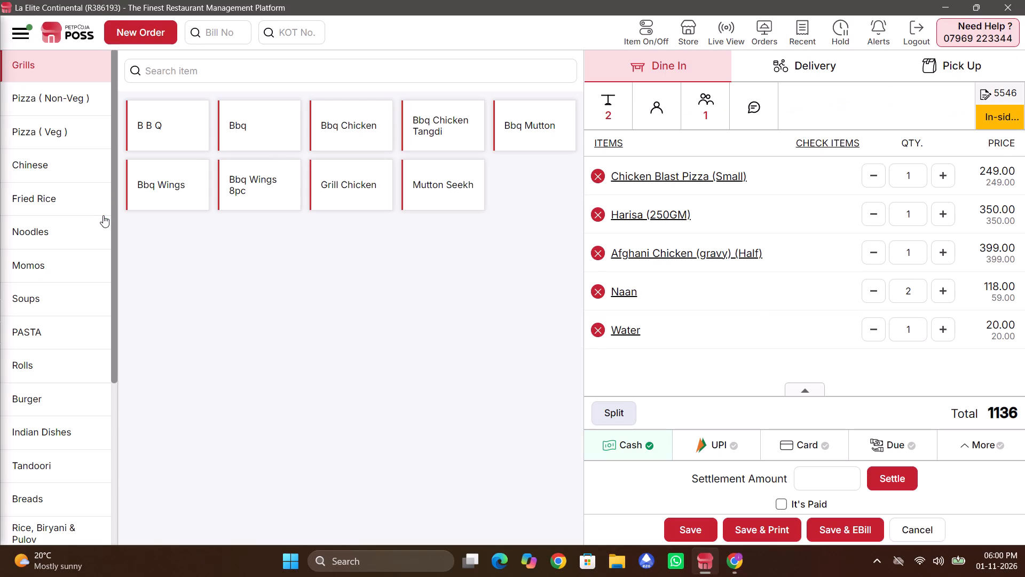
Increase Water to a quantity of 2 on table 2's bill and set its payment type to UPI.
{"action": "left_click", "coordinate": [946, 329]}
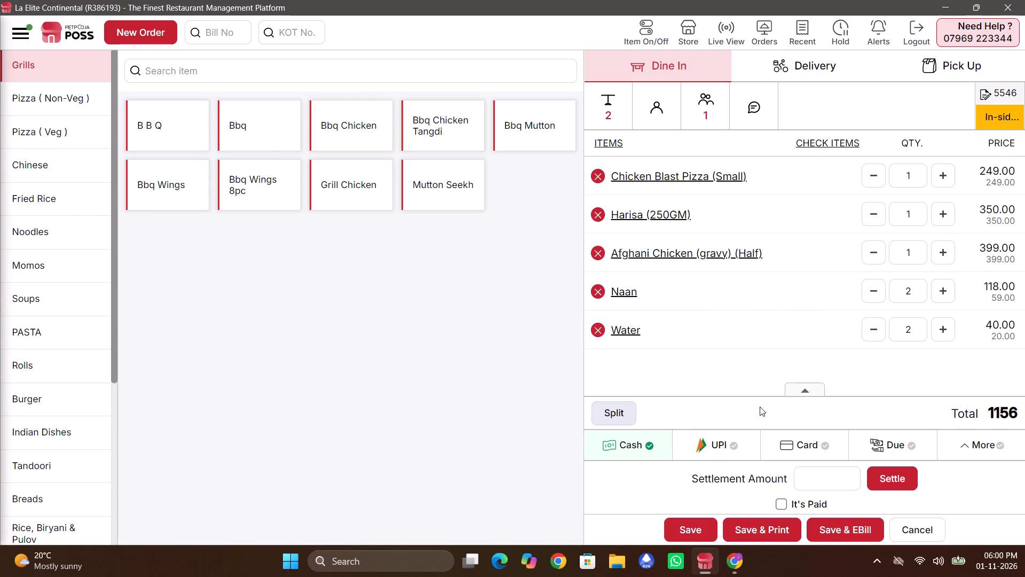
{"action": "left_click", "coordinate": [726, 445]}
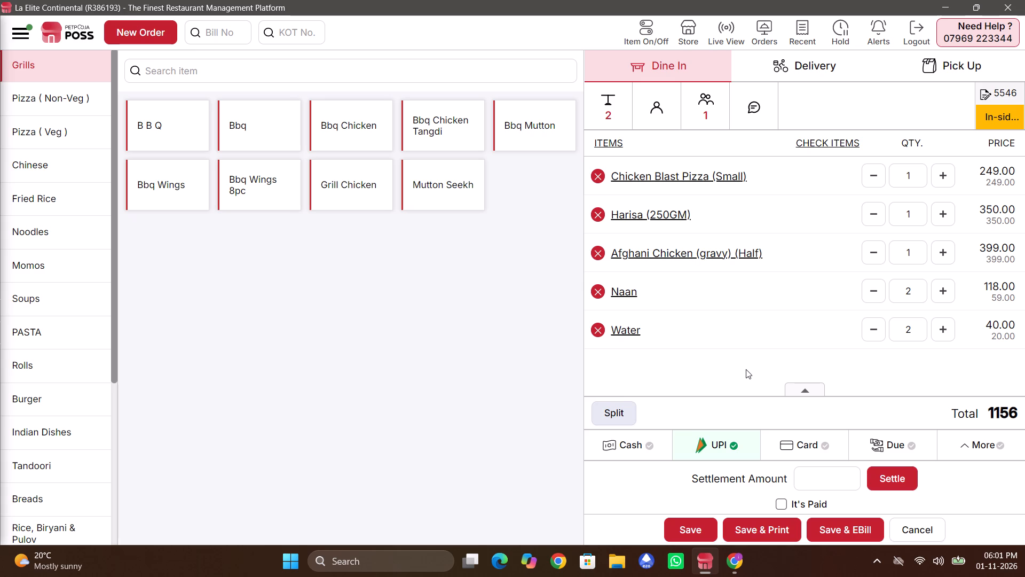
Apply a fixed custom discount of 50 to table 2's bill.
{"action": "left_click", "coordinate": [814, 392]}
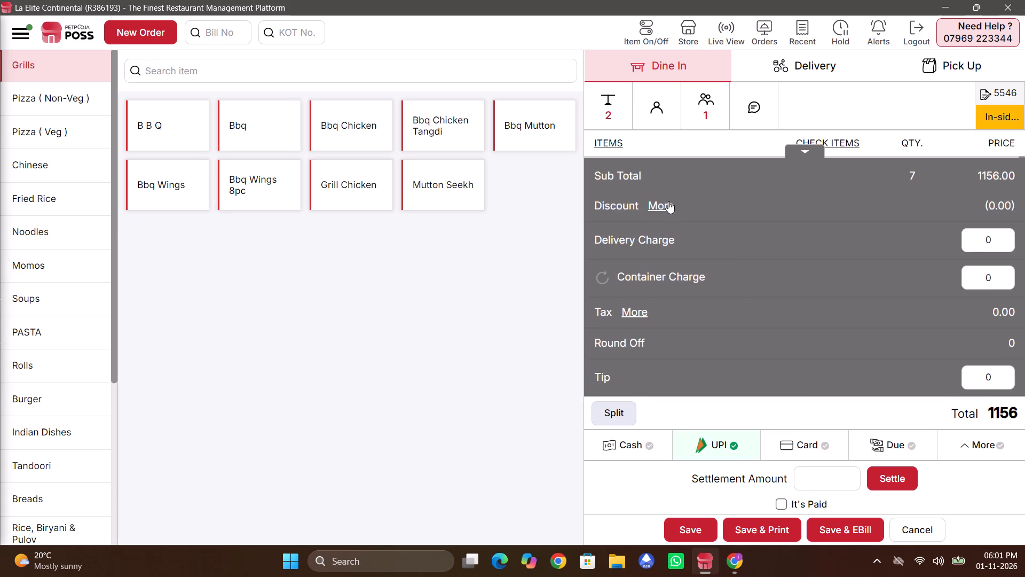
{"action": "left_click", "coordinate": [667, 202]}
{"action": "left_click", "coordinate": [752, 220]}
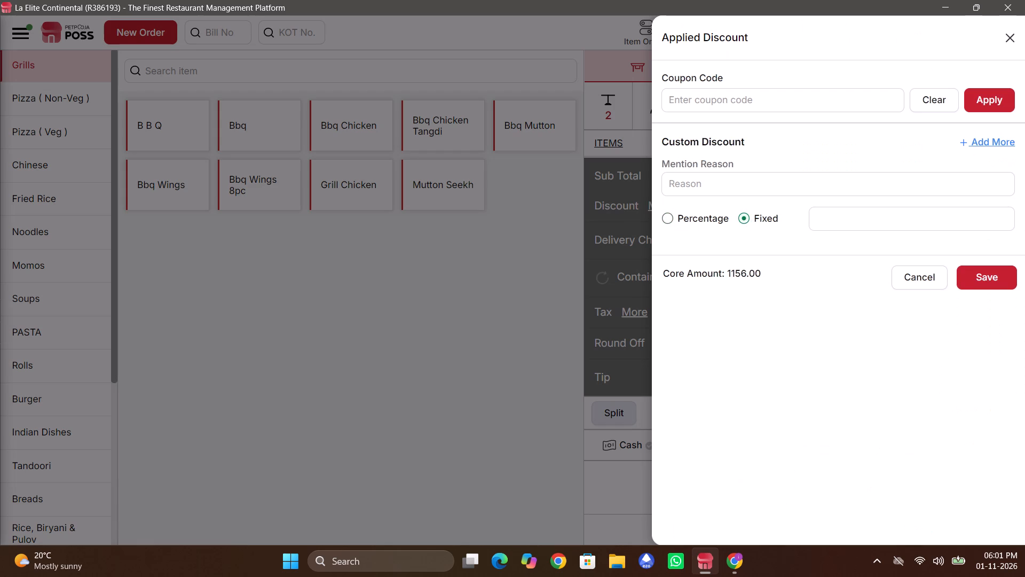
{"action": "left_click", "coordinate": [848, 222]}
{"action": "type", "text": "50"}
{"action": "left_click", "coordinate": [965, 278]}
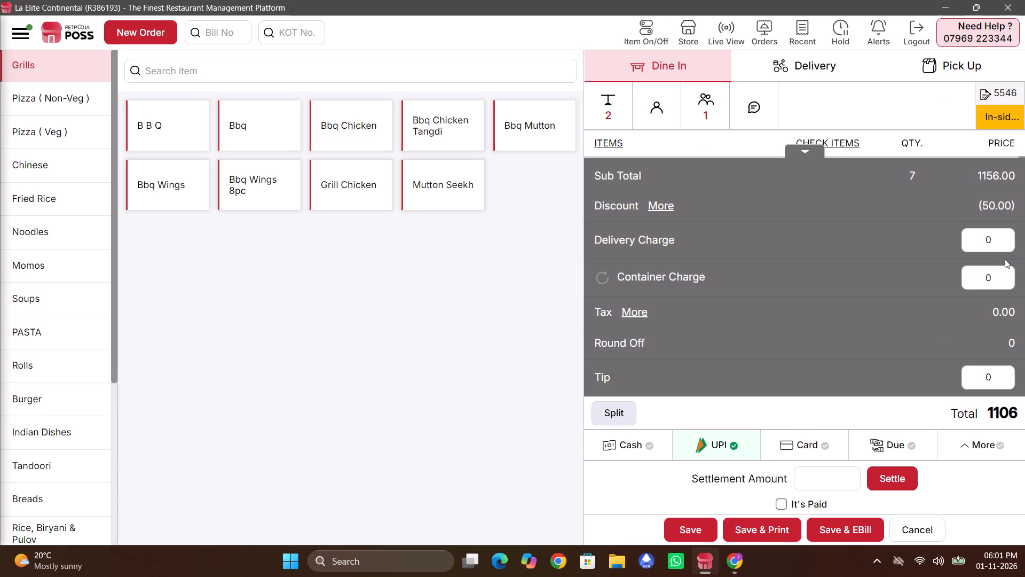
Set the fixed custom discount on table 2's bill to 56 and save the bill with an e-bill.
{"action": "left_click", "coordinate": [667, 208]}
{"action": "left_click", "coordinate": [838, 218]}
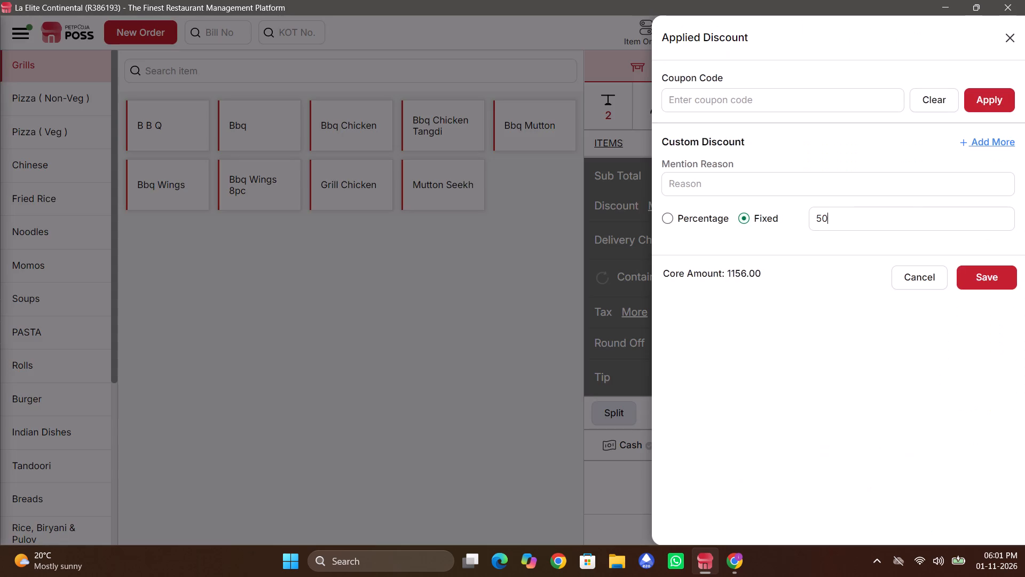
{"action": "key", "text": "BackSpace"}
{"action": "key", "text": "6"}
{"action": "left_click", "coordinate": [968, 280]}
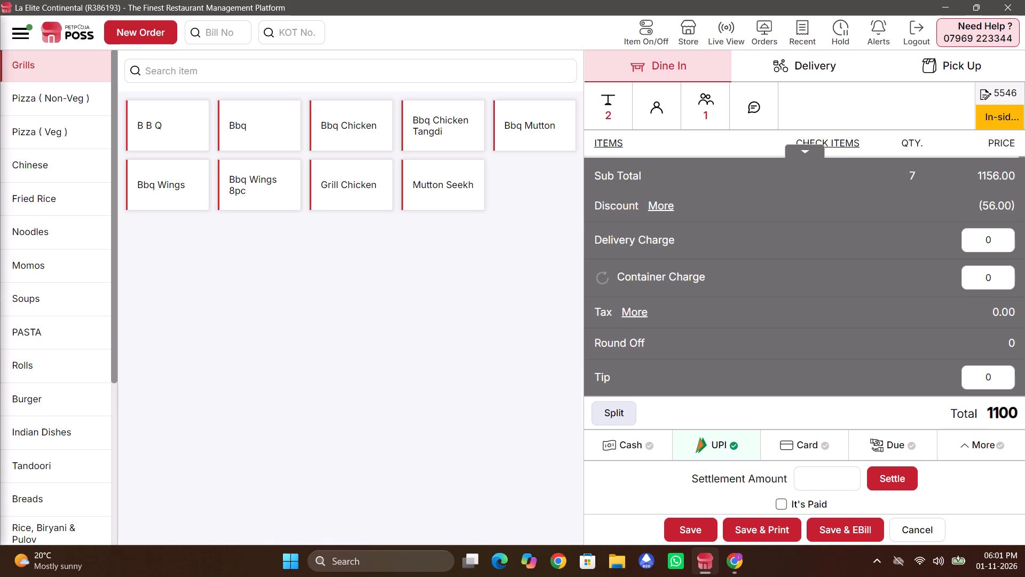
{"action": "left_click", "coordinate": [844, 532]}
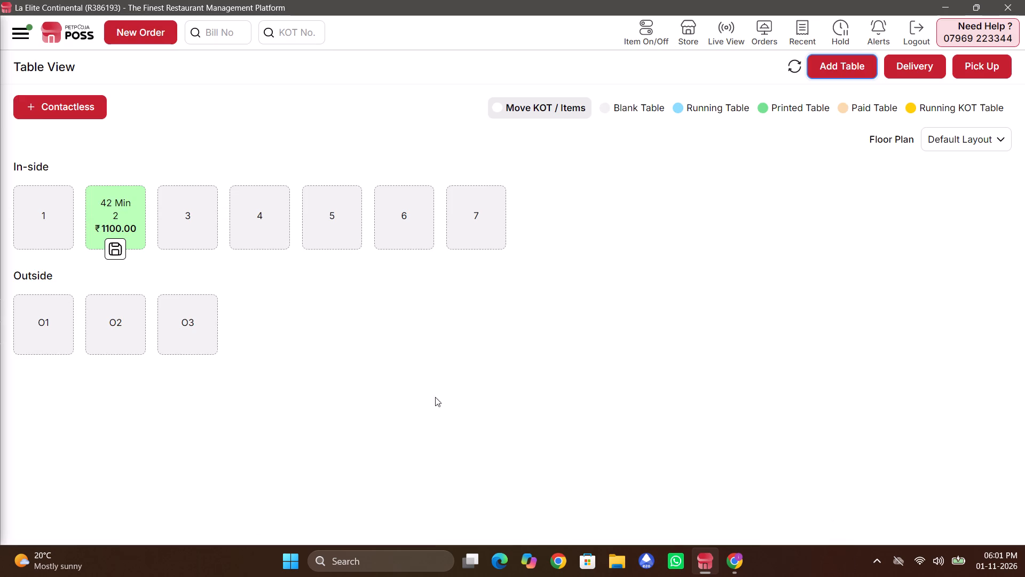
Settle table 2's bill from the table view with UPI as the payment type.
{"action": "left_click", "coordinate": [111, 251]}
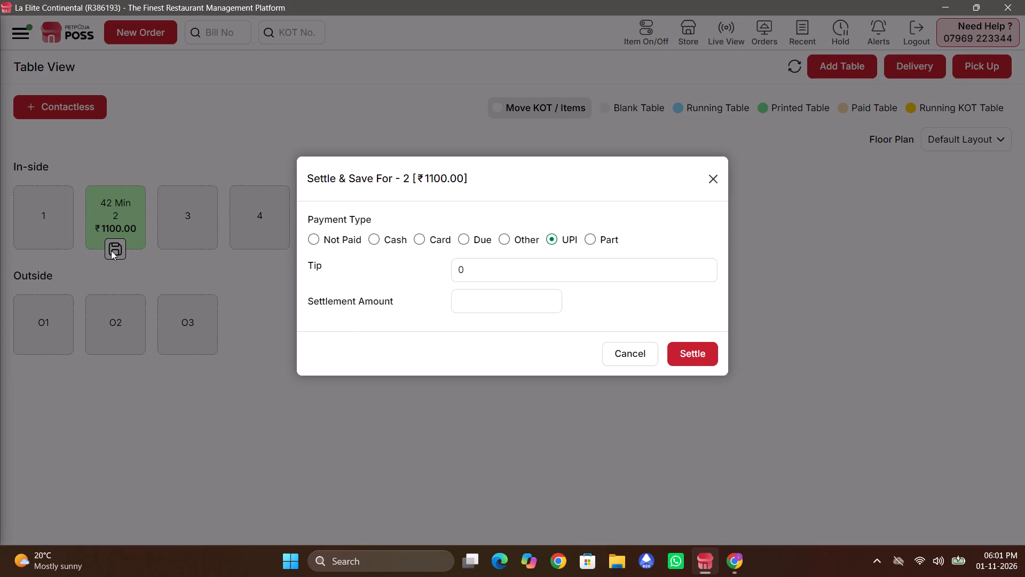
{"action": "left_click", "coordinate": [665, 358]}
{"action": "left_click", "coordinate": [675, 364]}
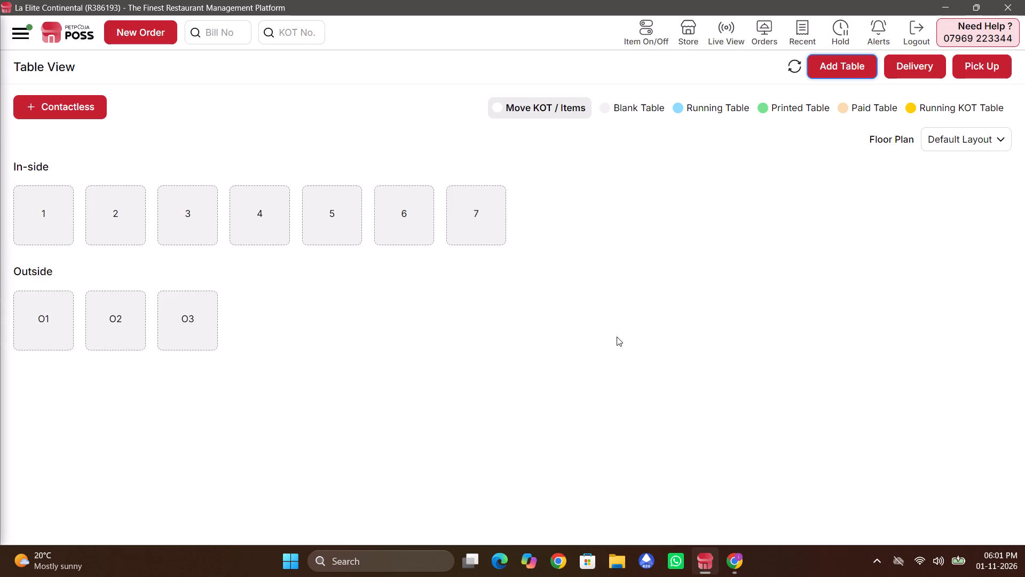
Start an order for In-side table 1 and add one small Chicken Blast Pizza without add-ons.
{"action": "left_click", "coordinate": [60, 199]}
{"action": "left_click", "coordinate": [326, 67]}
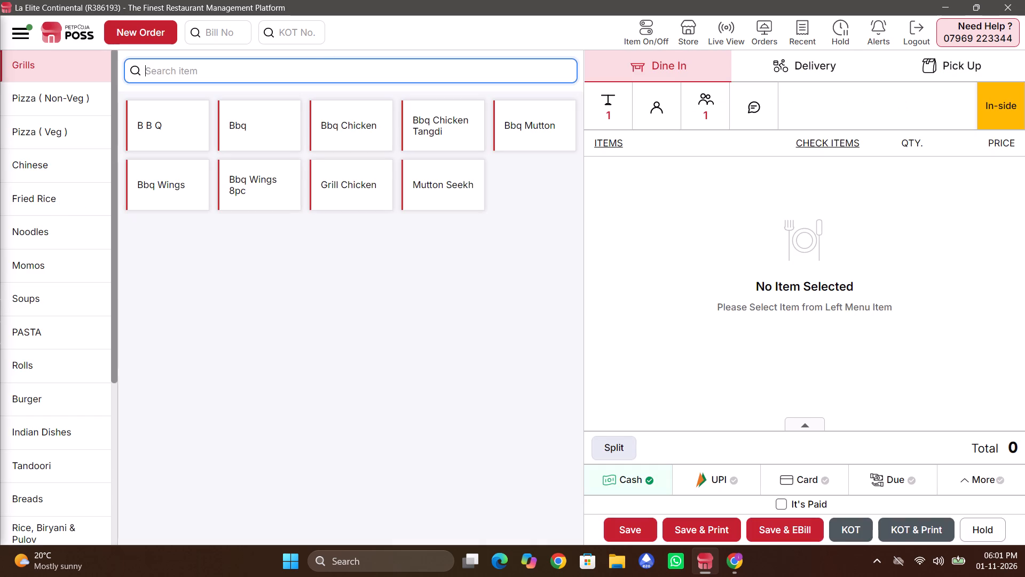
{"action": "type", "text": "blast"}
{"action": "key", "text": "Return"}
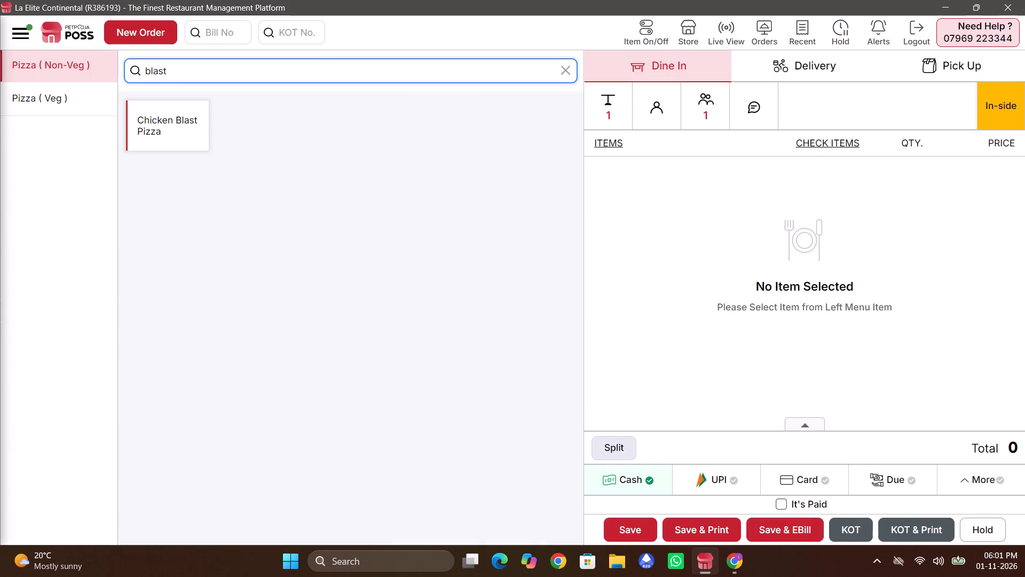
{"action": "left_click", "coordinate": [183, 120]}
{"action": "left_click", "coordinate": [754, 417]}
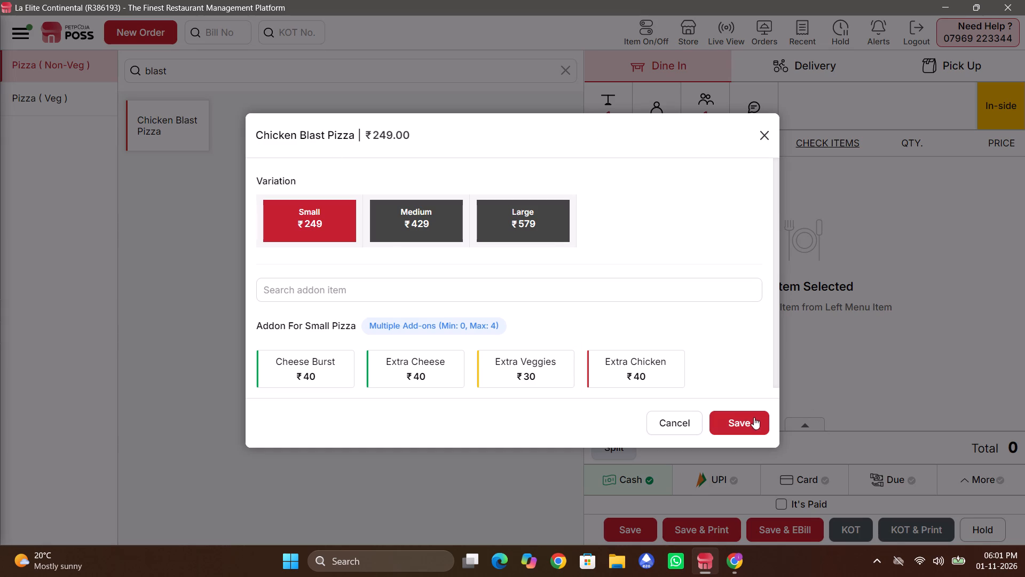
Add one regular Chicken Popcorn from Small Hunger to table 1's order and send the order as a printed KOT.
{"action": "double_click", "coordinate": [466, 76]}
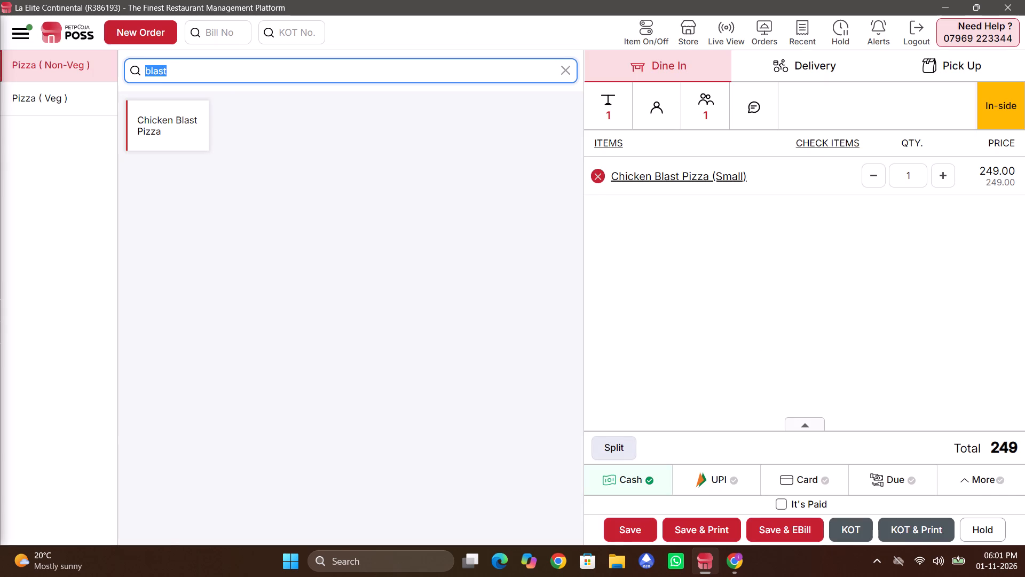
{"action": "key", "text": "BackSpace"}
{"action": "key", "text": "BackSpace"}
{"action": "key", "text": "BackSpace"}
{"action": "key", "text": "BackSpace"}
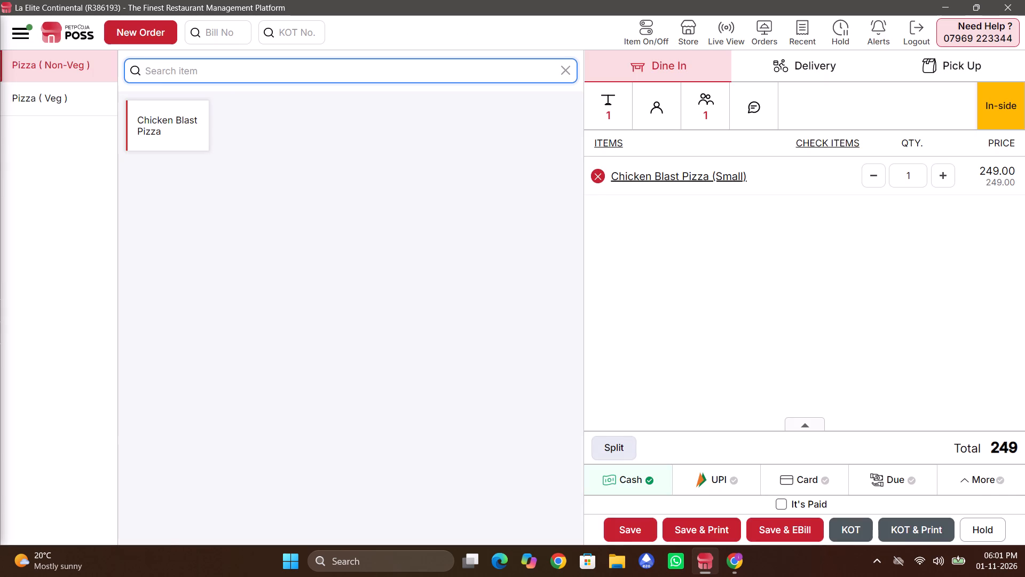
{"action": "key", "text": "BackSpace"}
{"action": "type", "text": "pop"}
{"action": "key", "text": "Return"}
{"action": "left_click", "coordinate": [11, 93]}
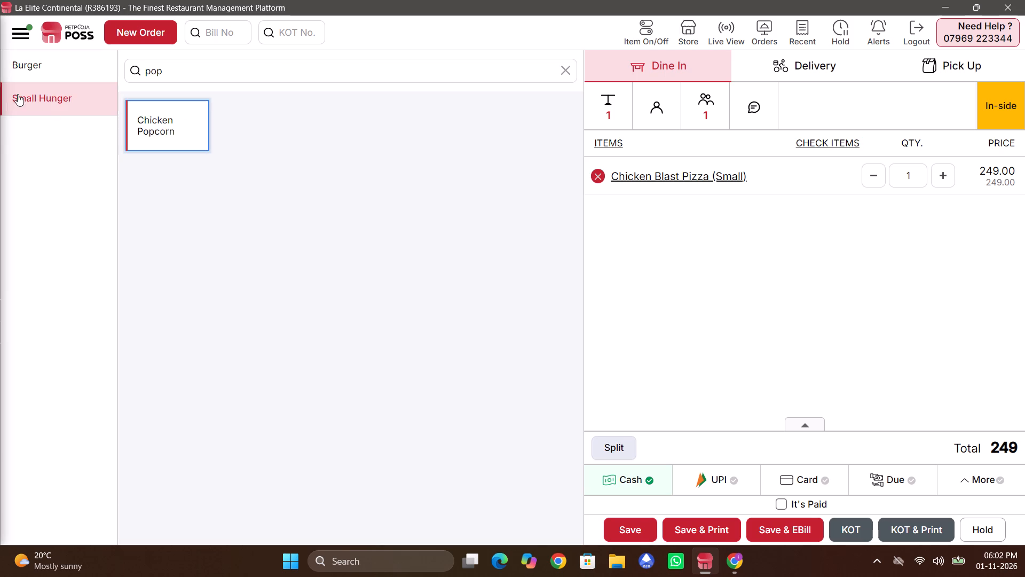
{"action": "left_click", "coordinate": [231, 157]}
{"action": "left_click", "coordinate": [193, 136]}
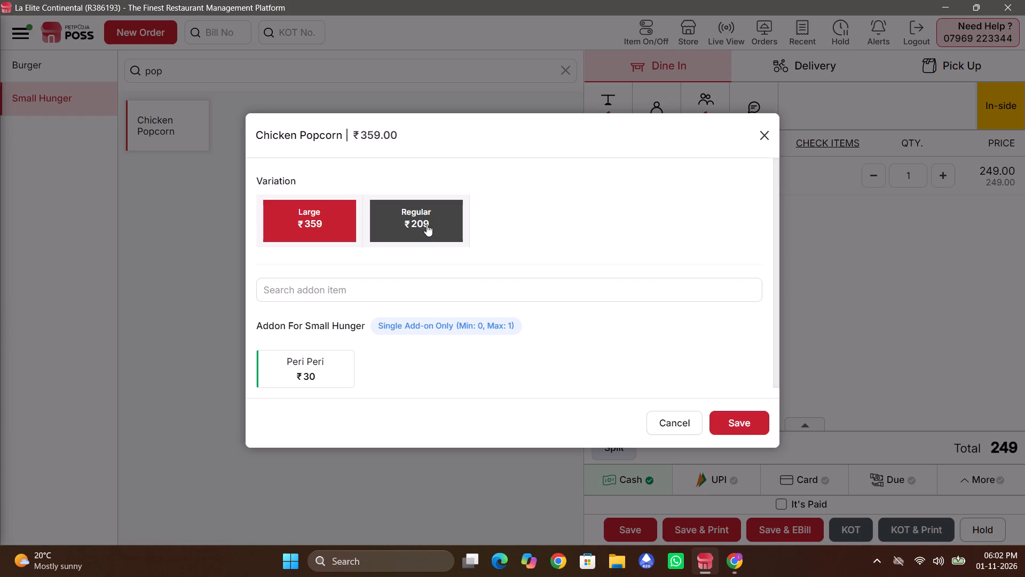
{"action": "left_click", "coordinate": [433, 228]}
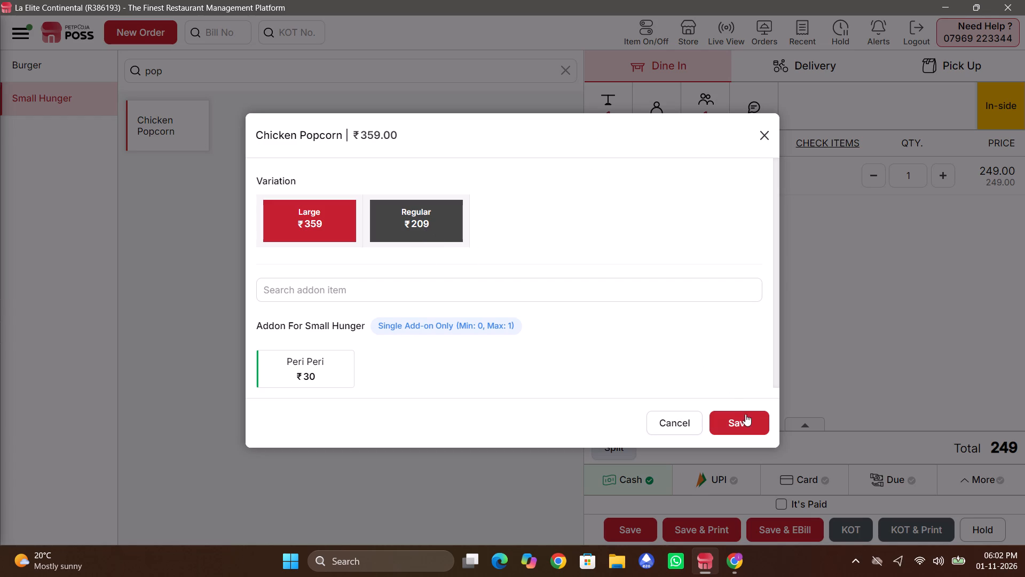
{"action": "left_click", "coordinate": [746, 418]}
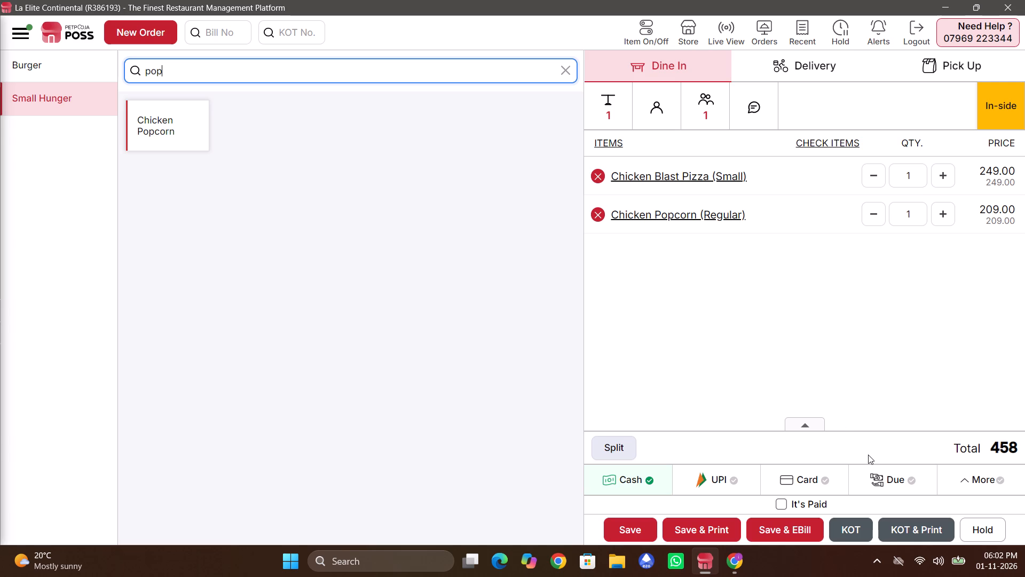
{"action": "left_click", "coordinate": [911, 531]}
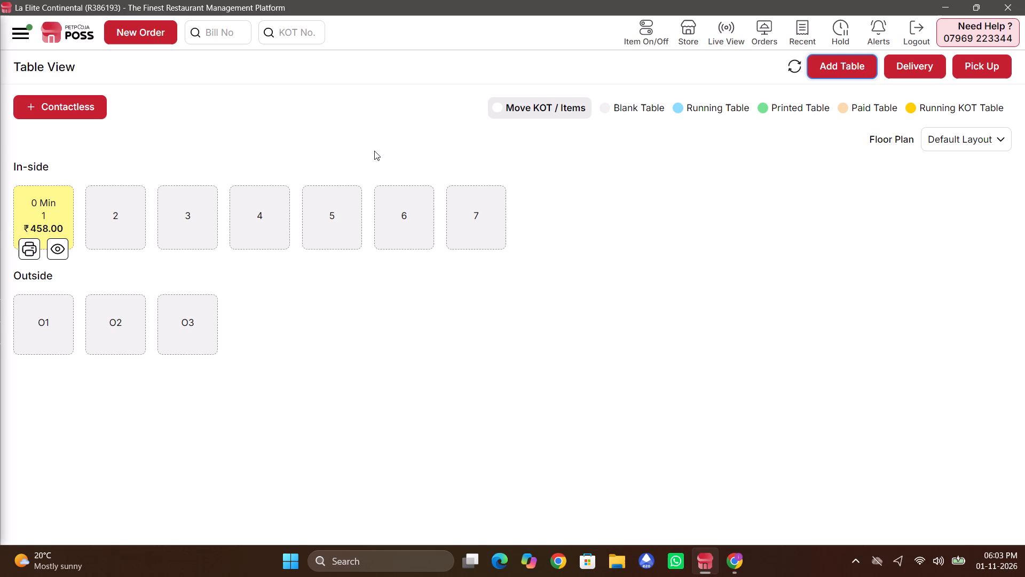
Start an order for In-side table 5 with one 250GM Harisa and send it as a printed KOT.
{"action": "left_click", "coordinate": [322, 215]}
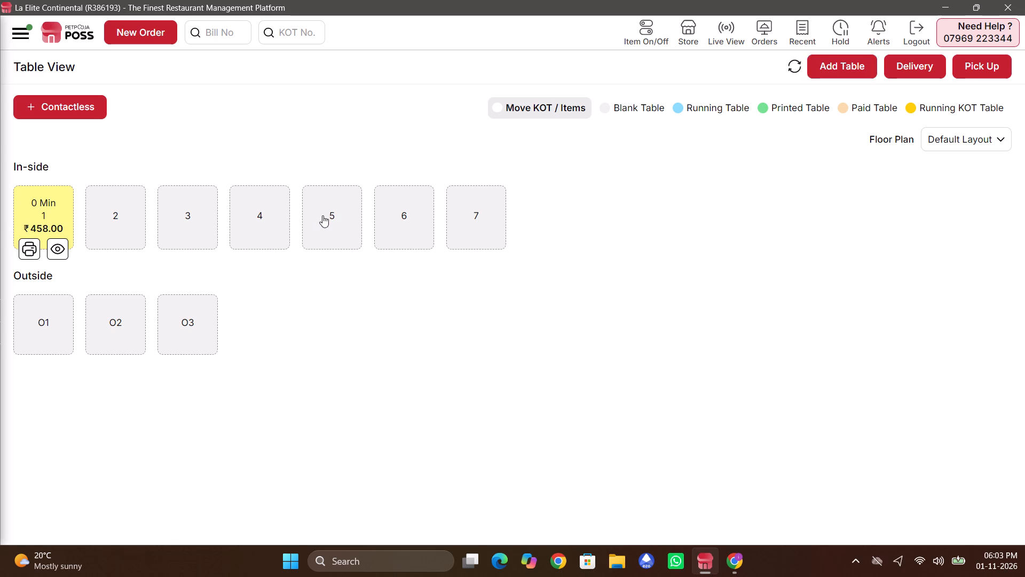
{"action": "left_click", "coordinate": [236, 72]}
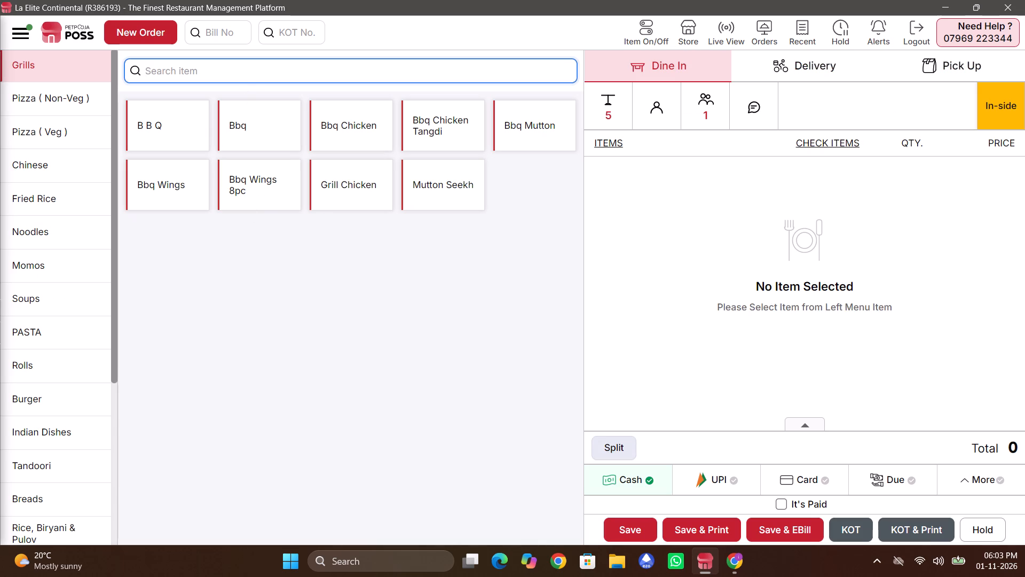
{"action": "type", "text": "haris"}
{"action": "key", "text": "Return"}
{"action": "left_click", "coordinate": [199, 107]}
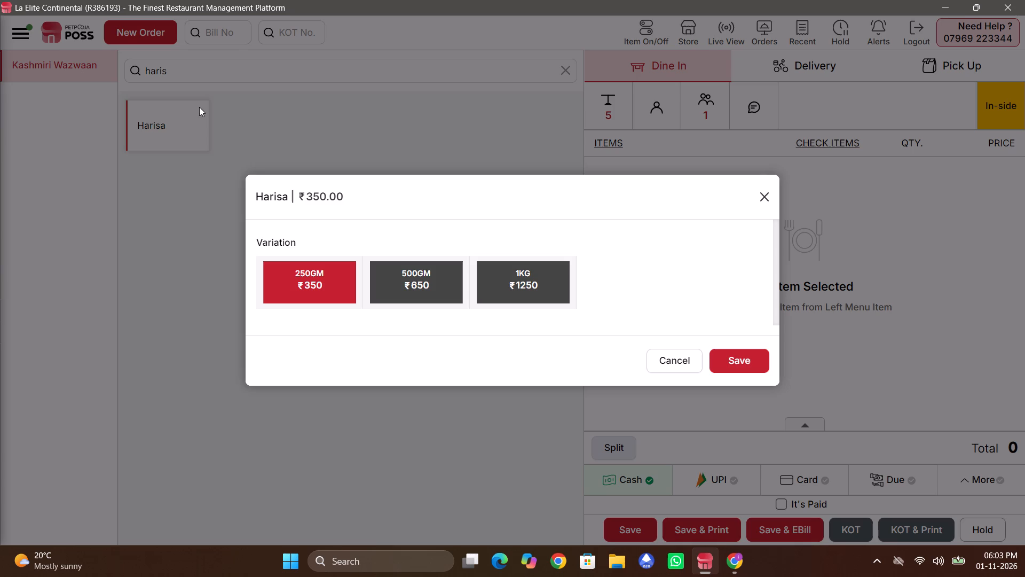
{"action": "left_click", "coordinate": [323, 289]}
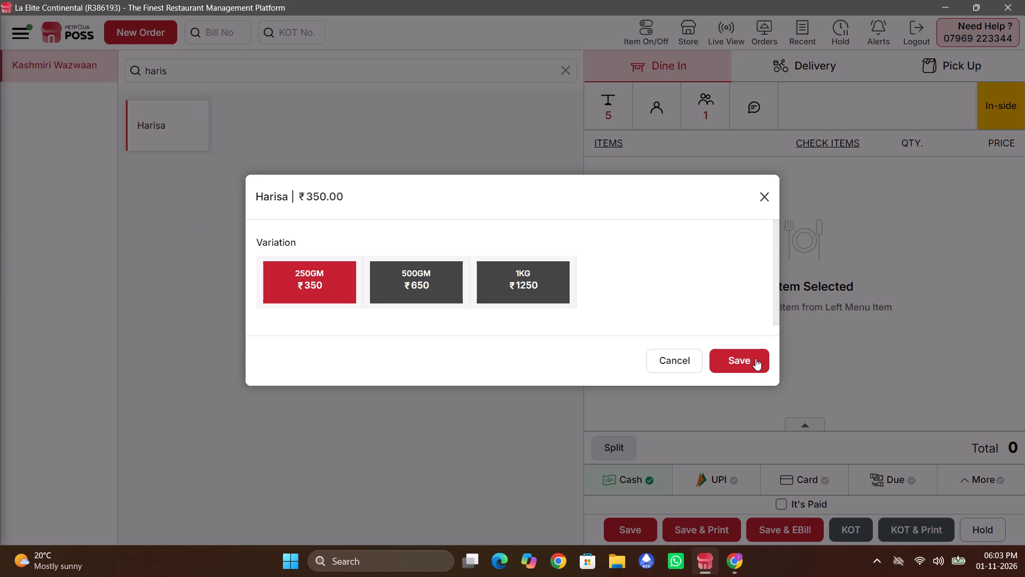
{"action": "left_click", "coordinate": [755, 358]}
{"action": "left_click", "coordinate": [909, 526]}
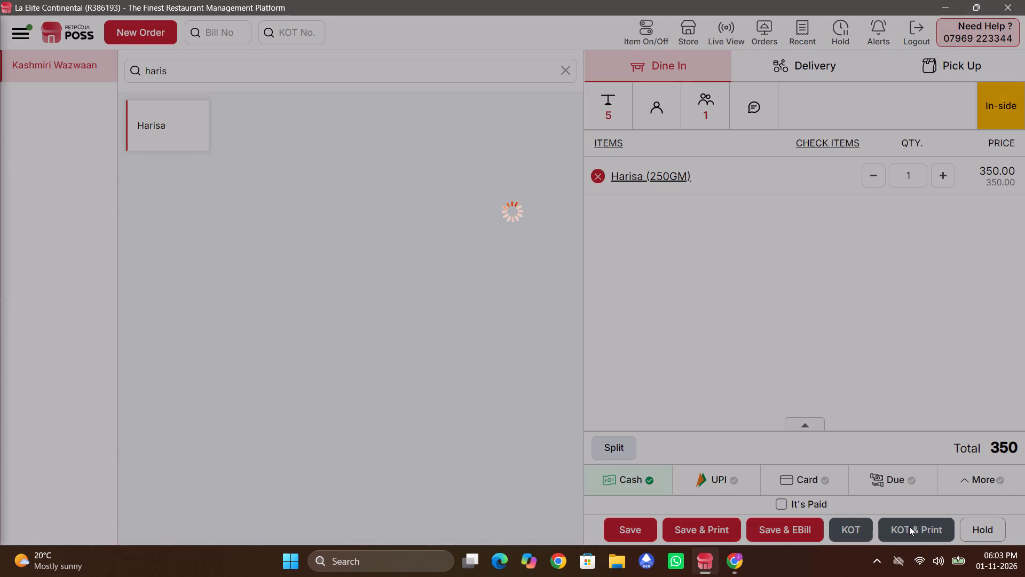
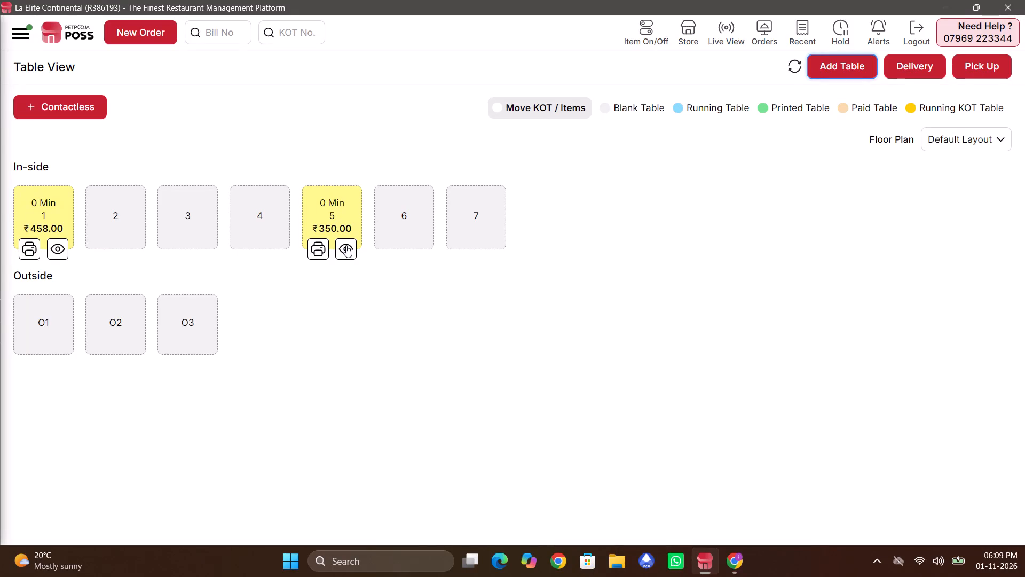
Open the running order of In-side table 5 and save it with an e-bill.
{"action": "left_click", "coordinate": [346, 245]}
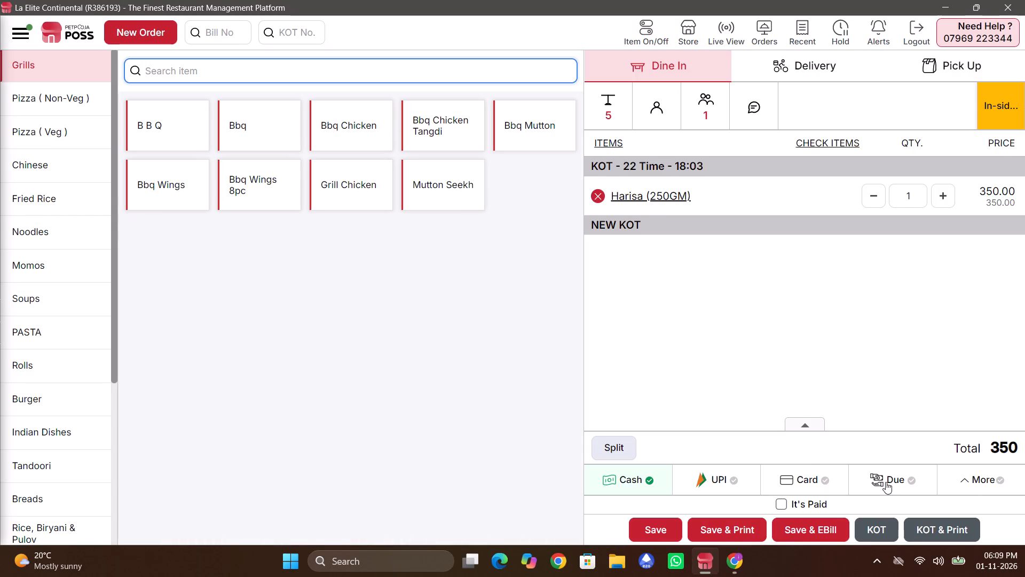
{"action": "left_click_drag", "start_coordinate": [715, 475], "coordinate": [815, 527]}
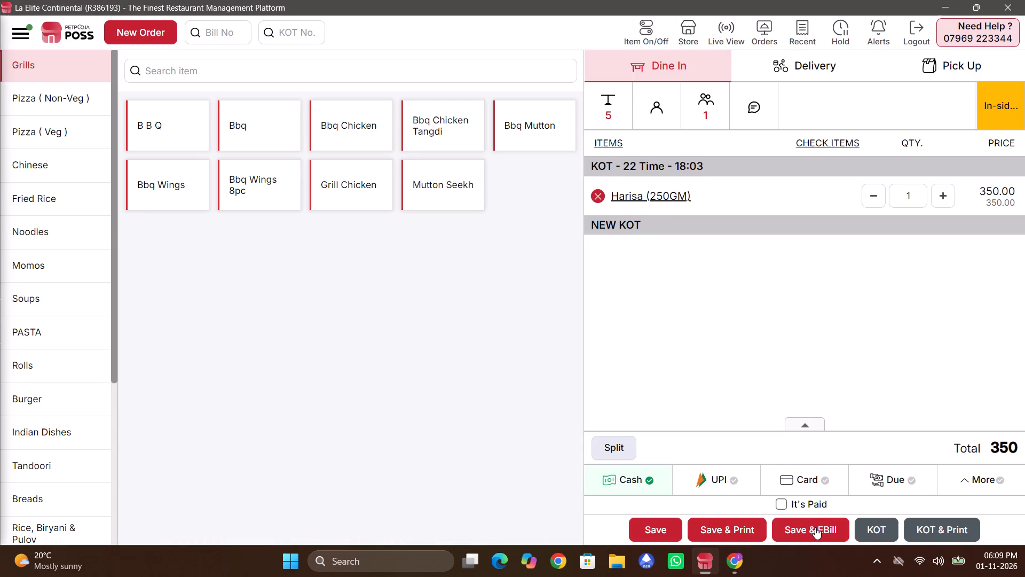
{"action": "left_click", "coordinate": [815, 527]}
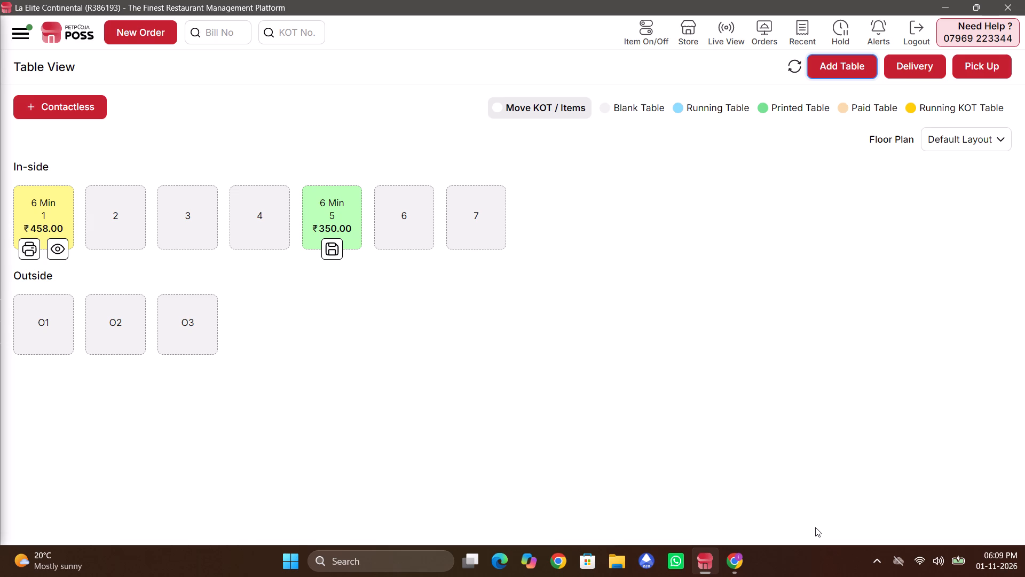
Settle table 5's bill from the table view with UPI as the payment type.
{"action": "left_click", "coordinate": [333, 244]}
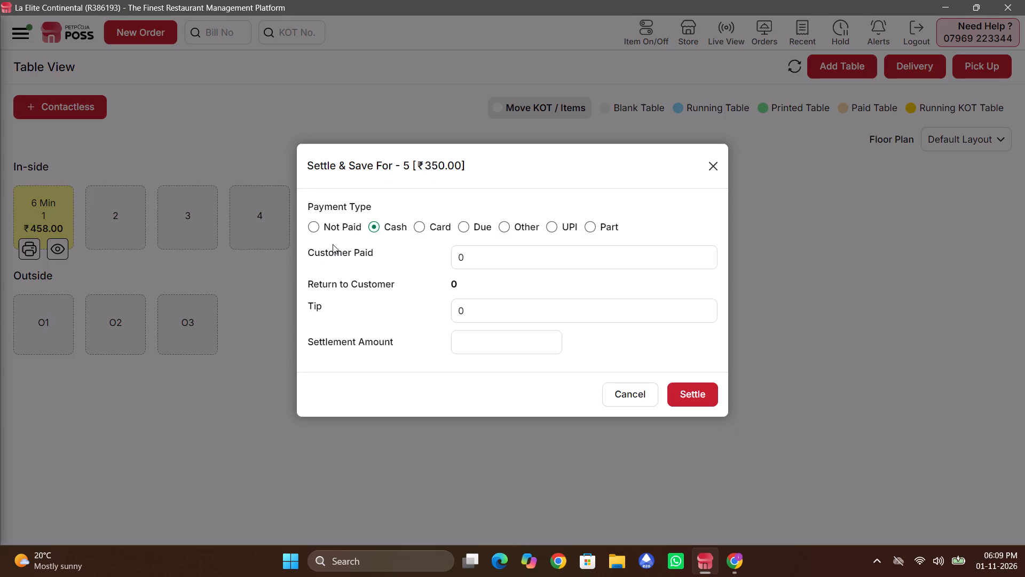
{"action": "left_click", "coordinate": [556, 229]}
{"action": "left_click", "coordinate": [684, 336]}
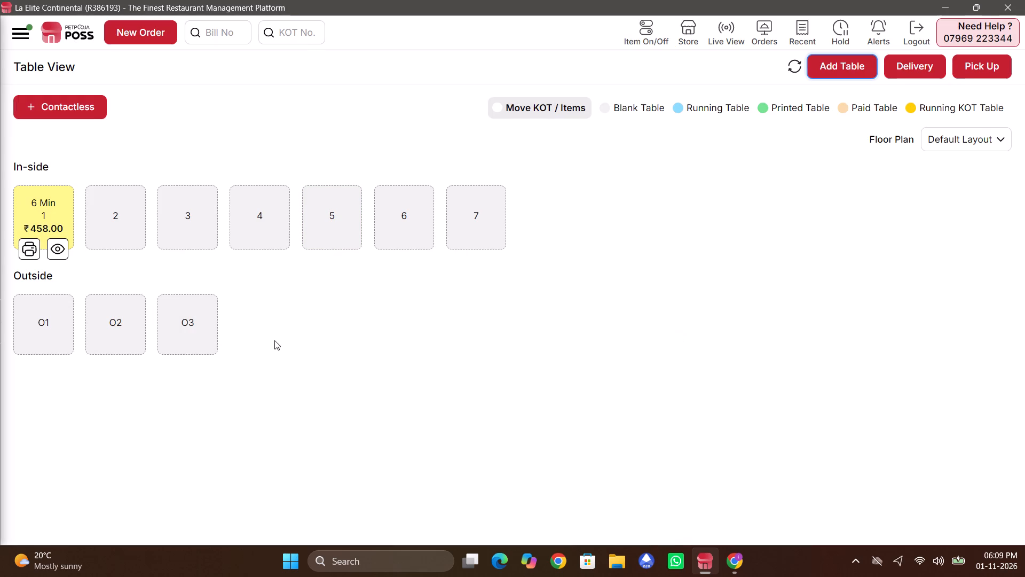
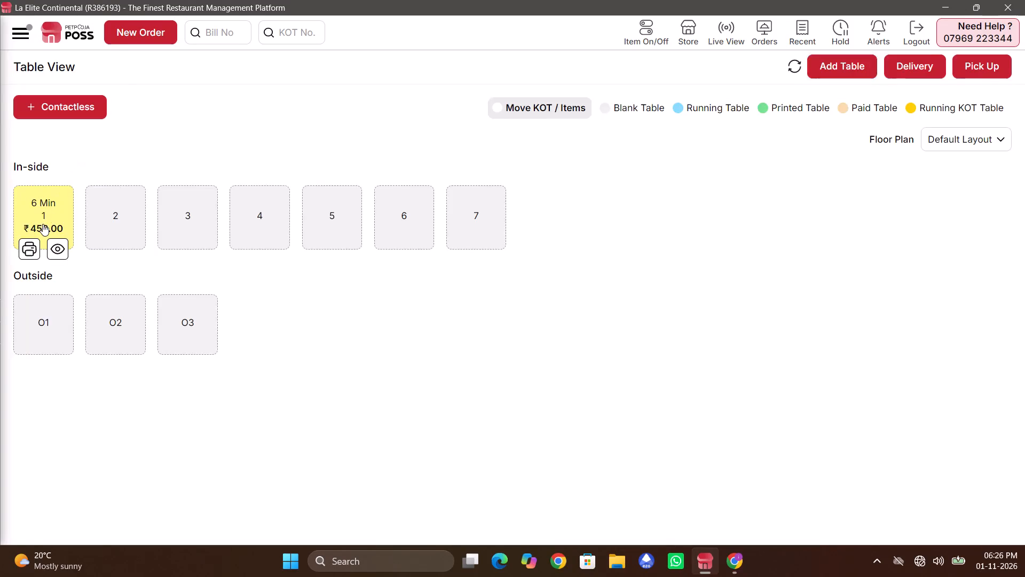
Load the KOT items of In-side table 1's running order and save the order with an e-bill.
{"action": "left_click", "coordinate": [1003, 152]}
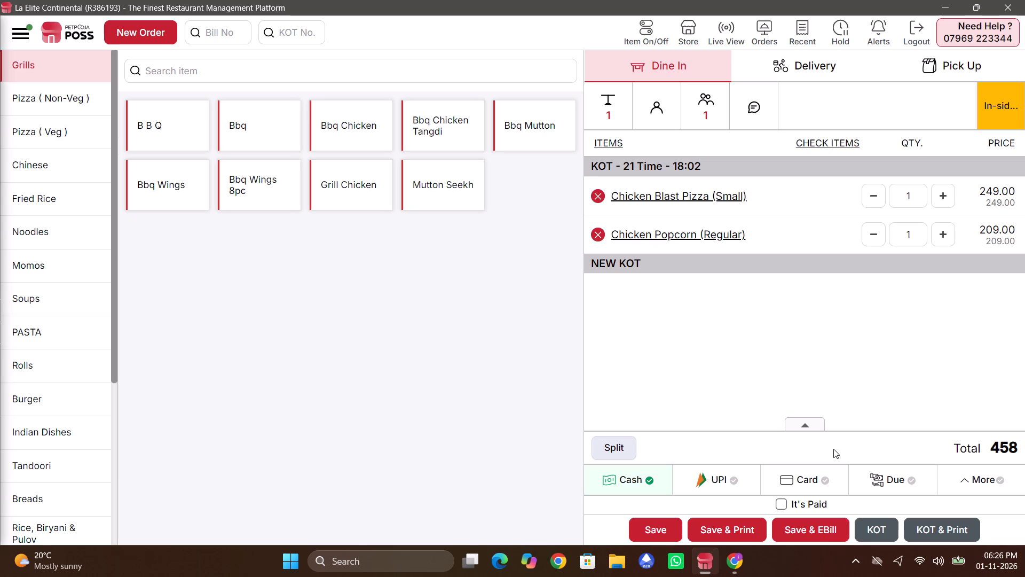
{"action": "left_click", "coordinate": [806, 523]}
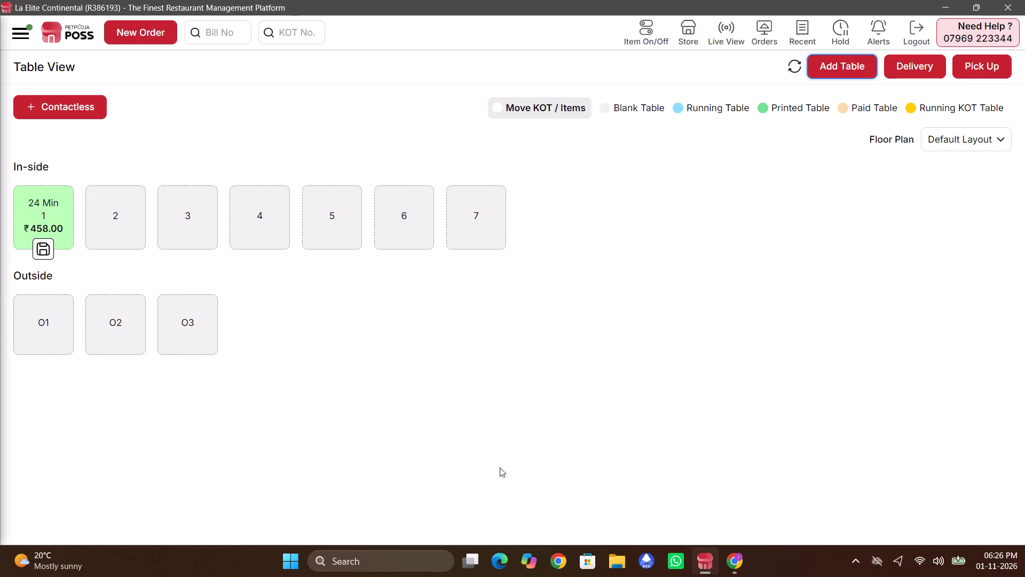
Settle table 1's bill from the table view with Cash as the payment type.
{"action": "left_click", "coordinate": [45, 253]}
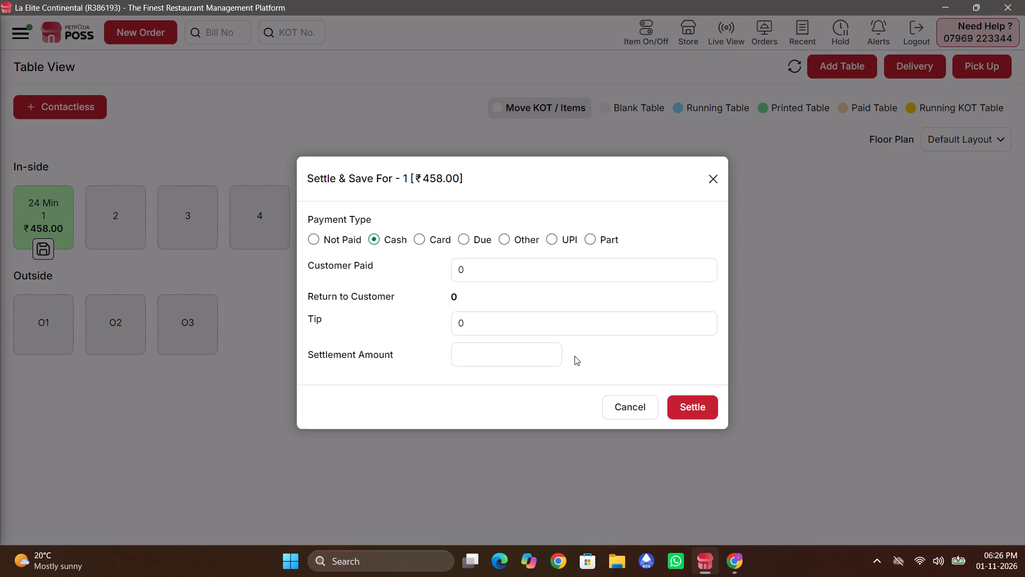
{"action": "left_click", "coordinate": [680, 390]}
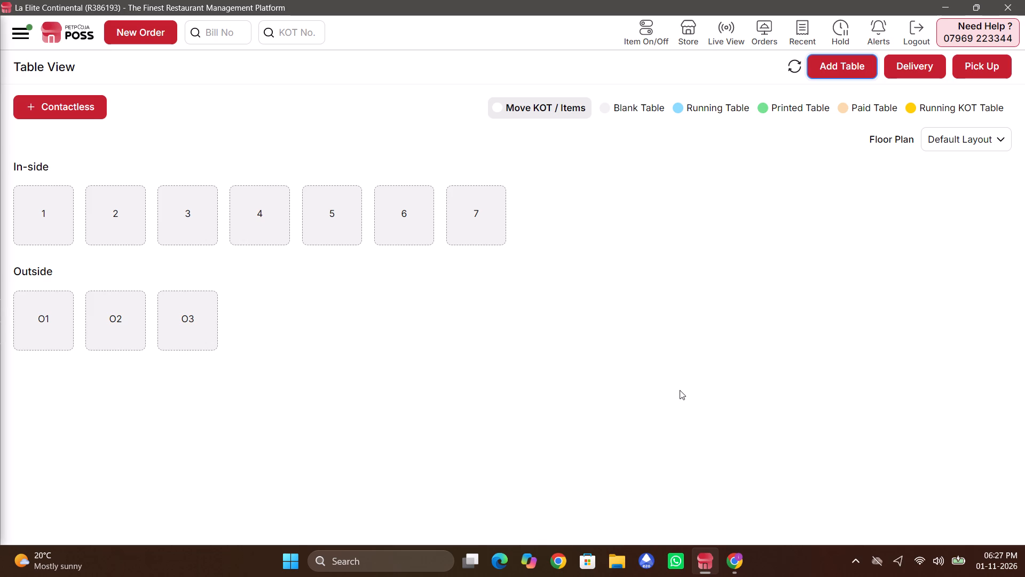
Start a new order on In-side table 1 with one Medium Chicken Blast Pizza with Extra Cheese, and print its KOT.
{"action": "left_click", "coordinate": [35, 220]}
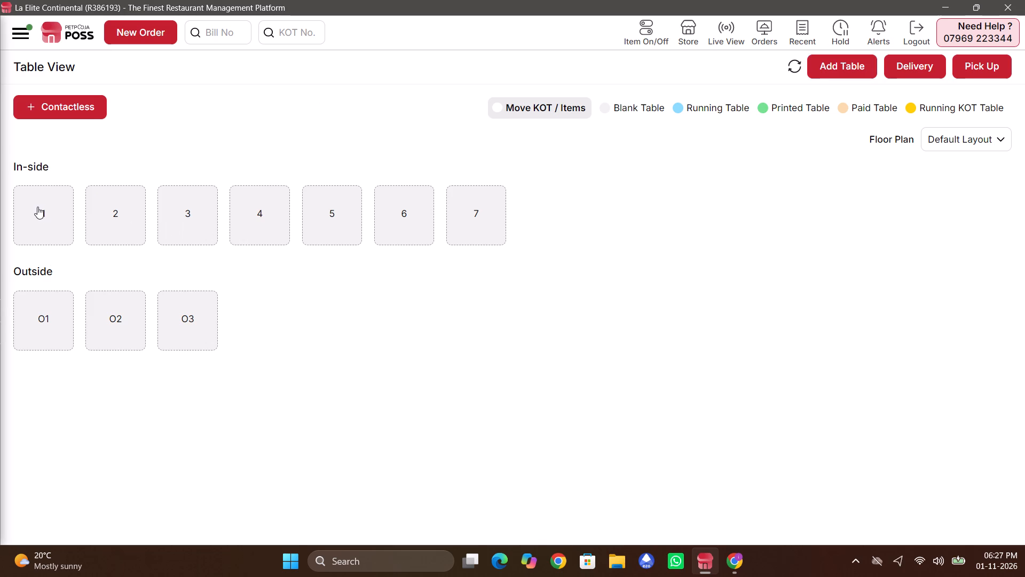
{"action": "left_click", "coordinate": [36, 207]}
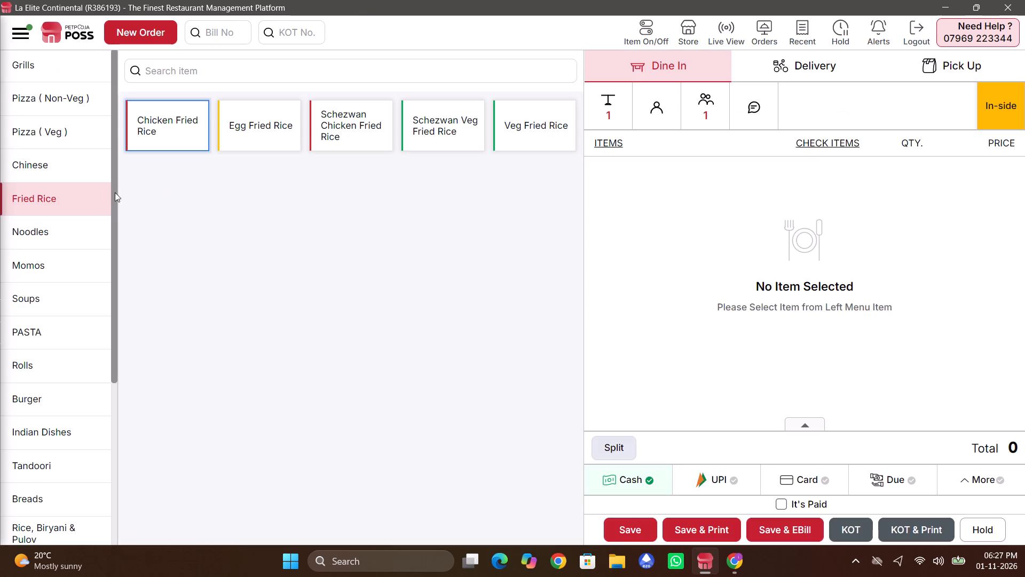
{"action": "left_click", "coordinate": [141, 78]}
{"action": "left_click", "coordinate": [182, 68]}
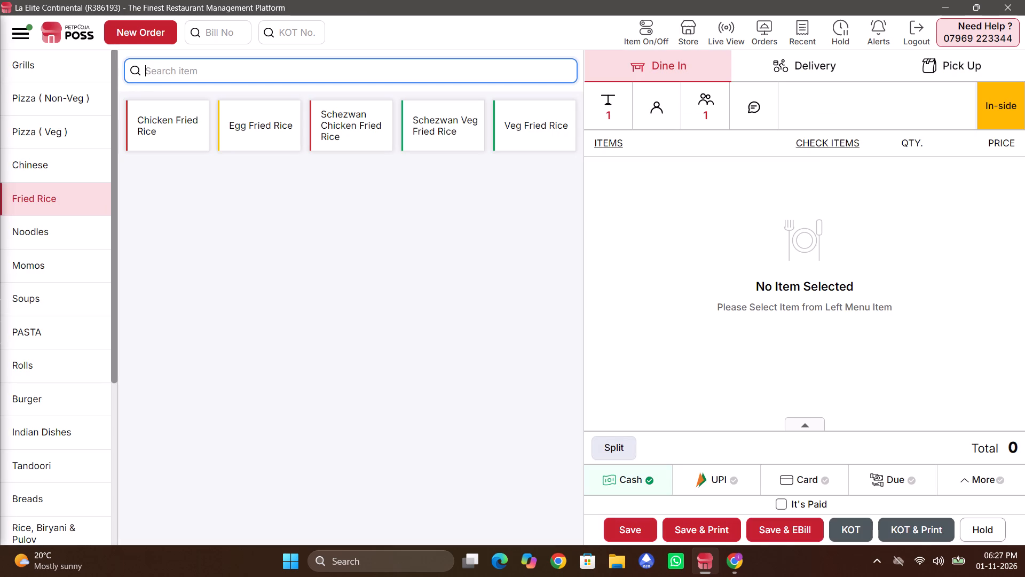
{"action": "key", "text": "b"}
{"action": "type", "text": "last"}
{"action": "key", "text": "Return"}
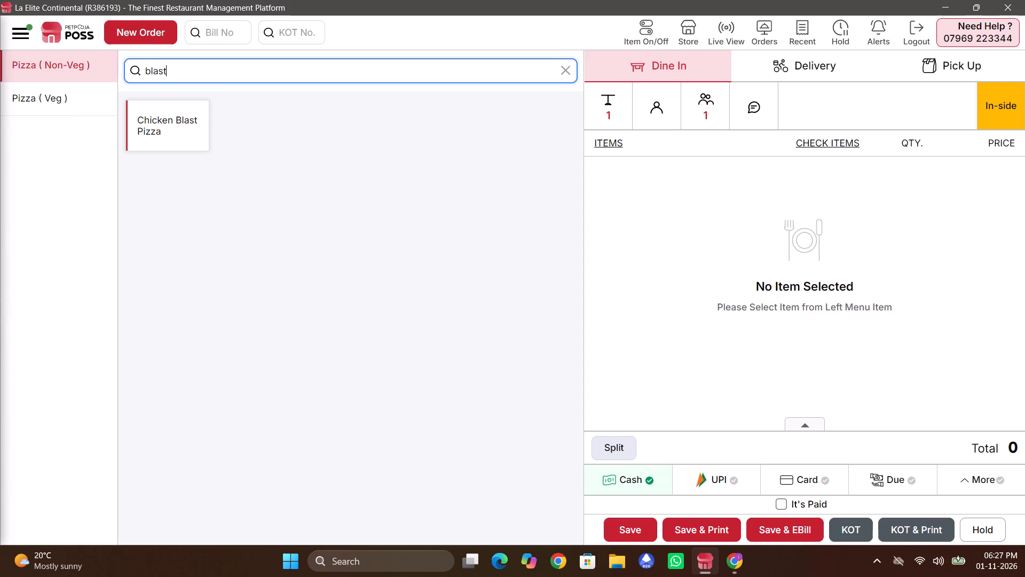
{"action": "left_click", "coordinate": [168, 140]}
{"action": "left_click", "coordinate": [408, 236]}
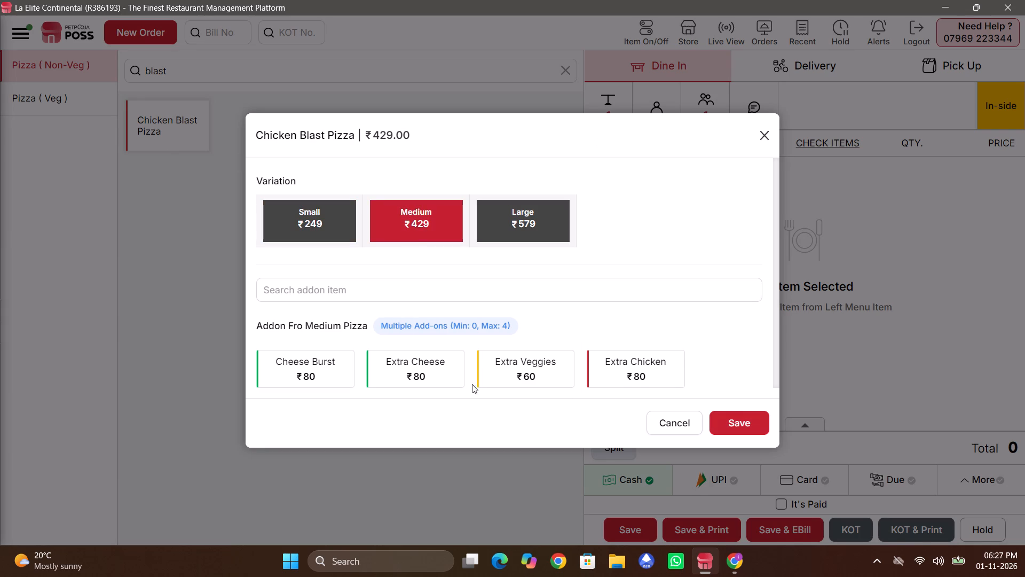
{"action": "left_click", "coordinate": [401, 375]}
{"action": "left_click", "coordinate": [722, 422]}
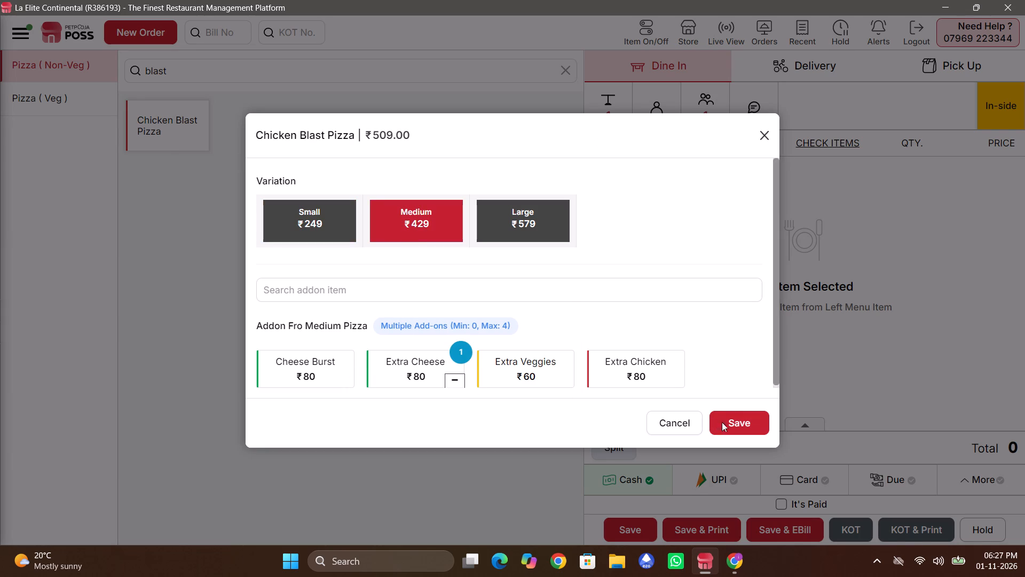
{"action": "left_click", "coordinate": [895, 528]}
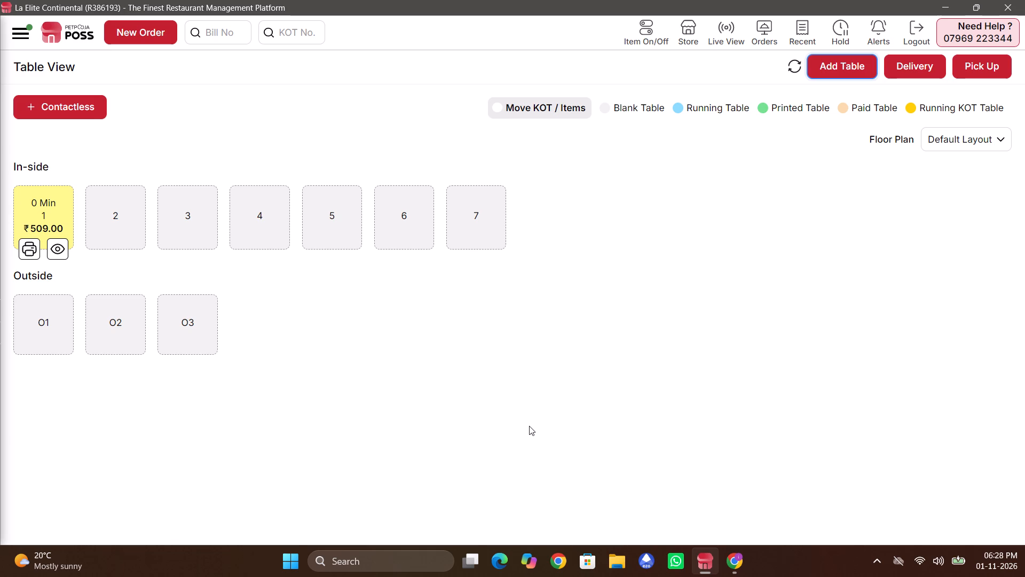
Open table 1's running order with its KOT items, set the payment to UPI and save it with an e-bill.
{"action": "left_click", "coordinate": [42, 206]}
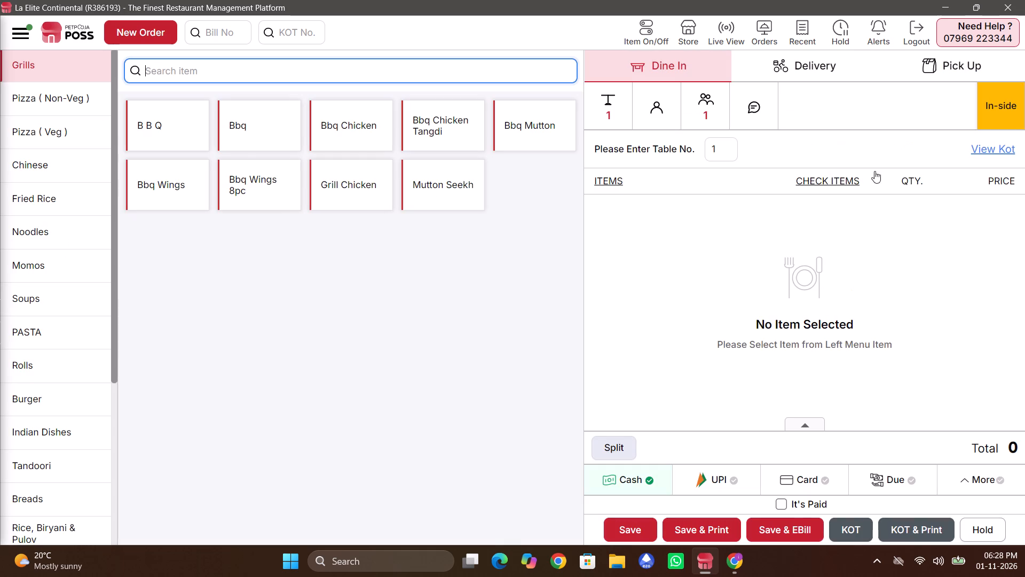
{"action": "left_click", "coordinate": [1003, 152]}
{"action": "left_click", "coordinate": [755, 471]}
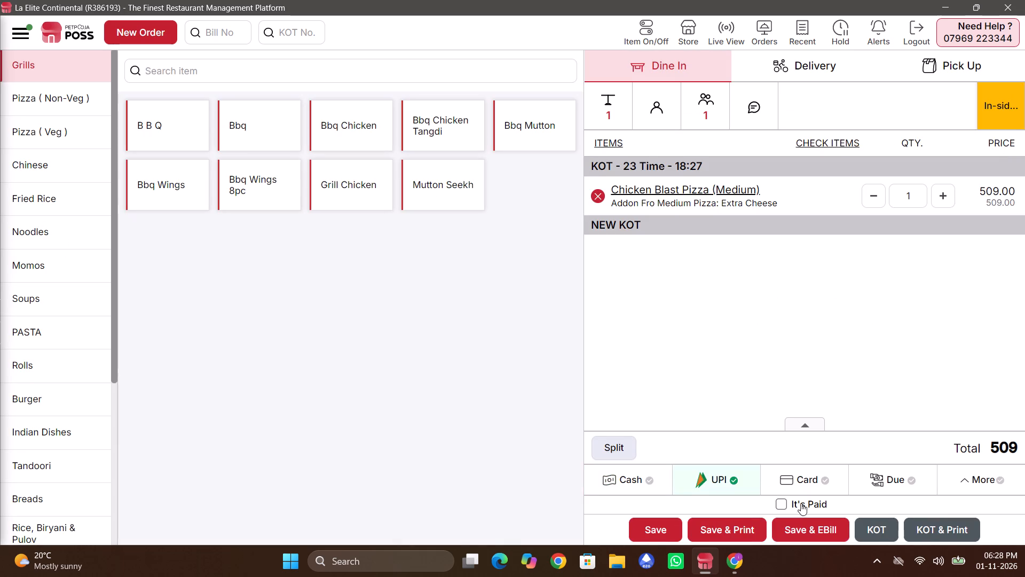
{"action": "left_click", "coordinate": [811, 531]}
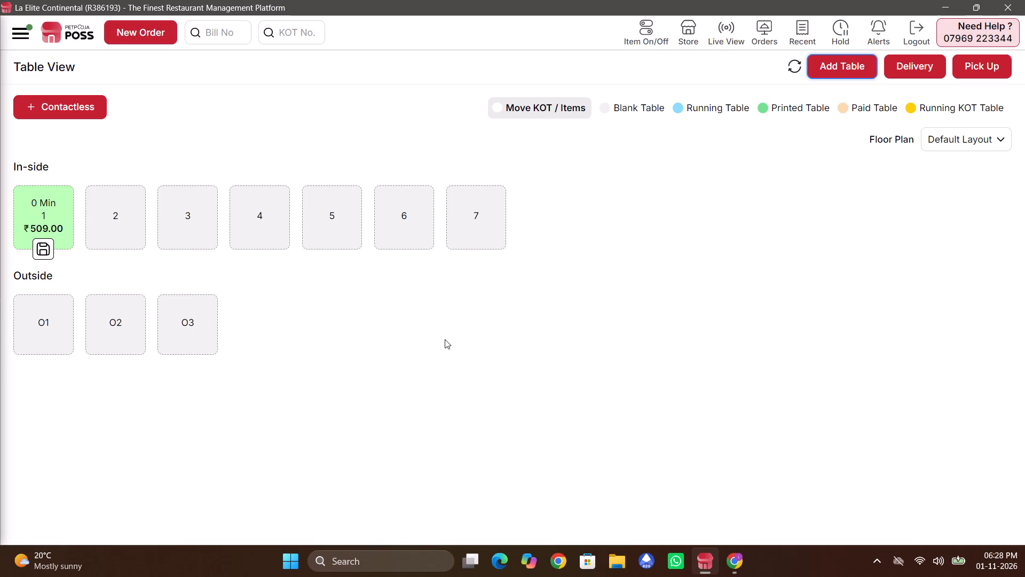
Settle table 1's pizza bill from the table view.
{"action": "left_click", "coordinate": [46, 253]}
{"action": "left_click", "coordinate": [698, 375]}
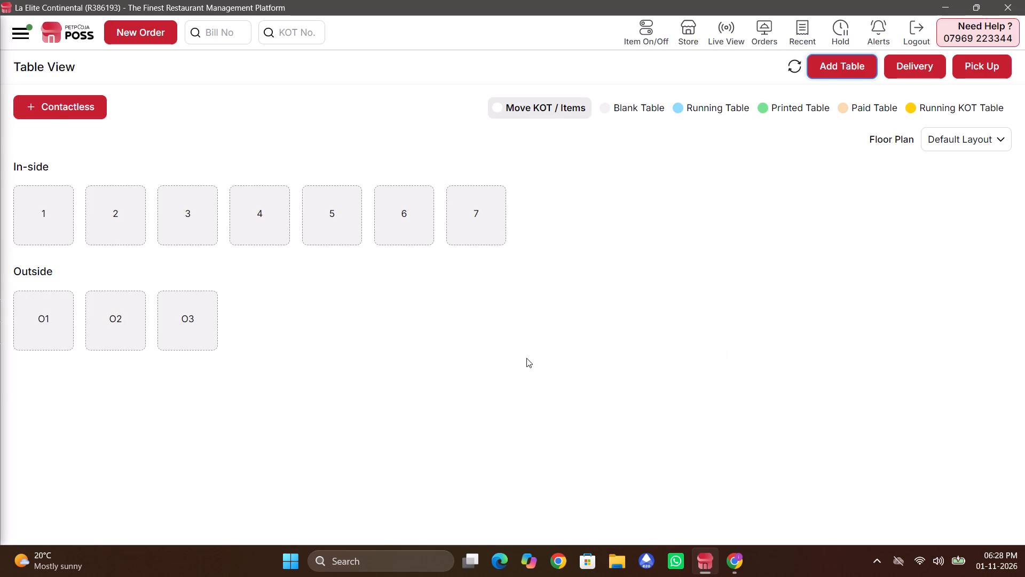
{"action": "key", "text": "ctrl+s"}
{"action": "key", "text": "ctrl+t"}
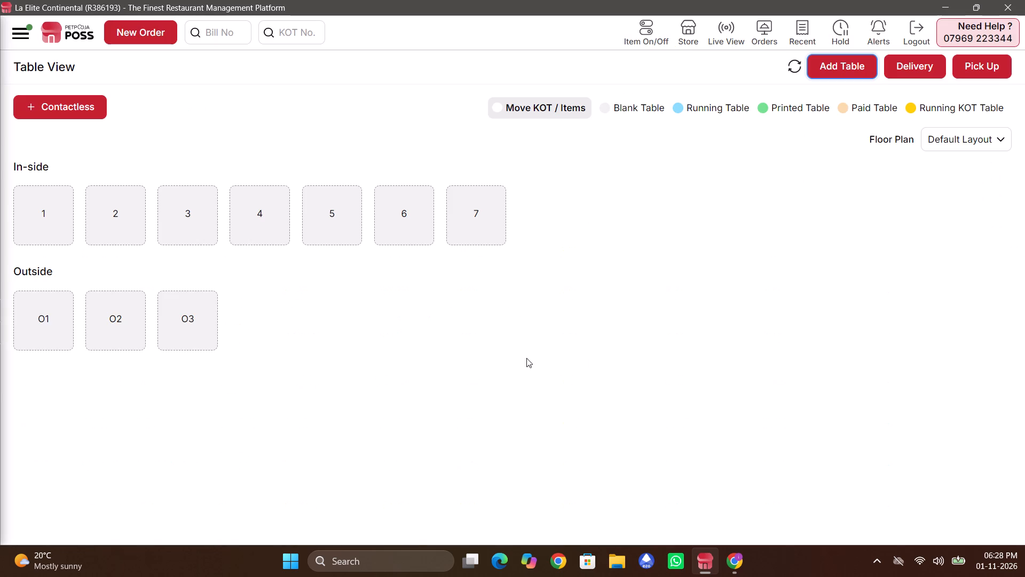
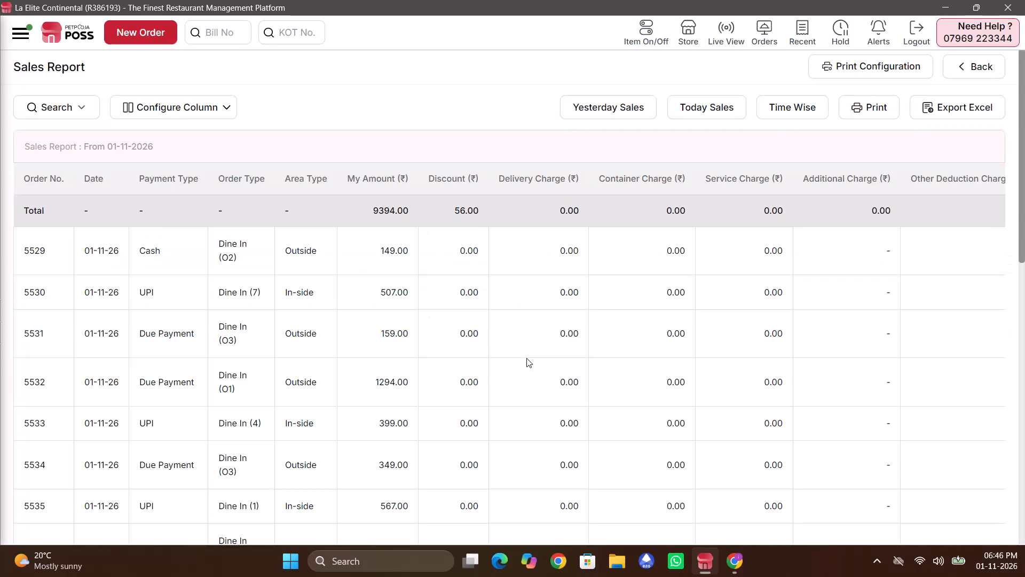
Examine the most recent orders' payment types and amounts in the sales report for 01-11-2026, and return to the table view.
{"action": "scroll", "coordinate": [526, 358], "scroll_direction": "down", "scroll_amount": 12}
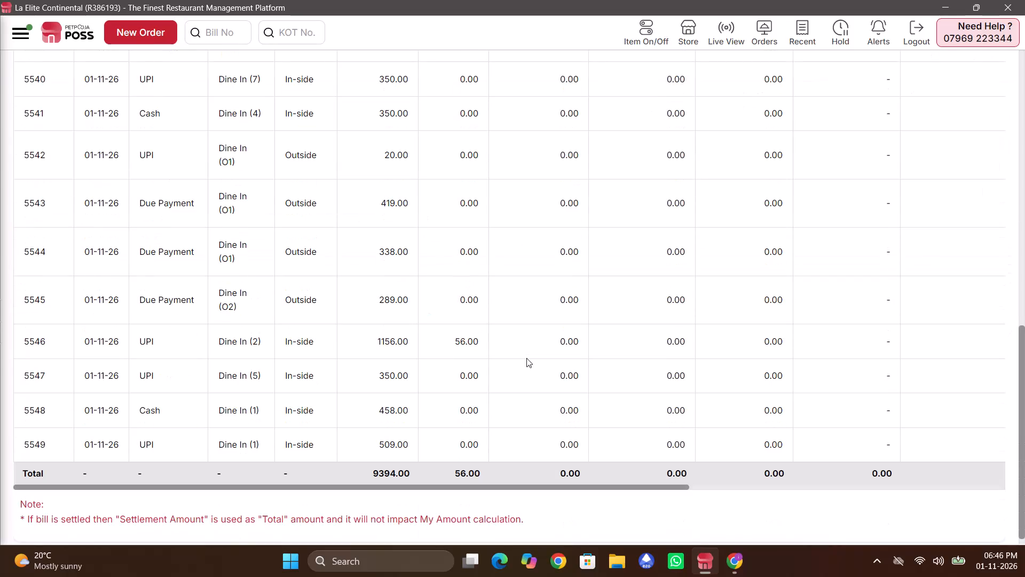
{"action": "scroll", "coordinate": [526, 358], "scroll_direction": "left", "scroll_amount": 2}
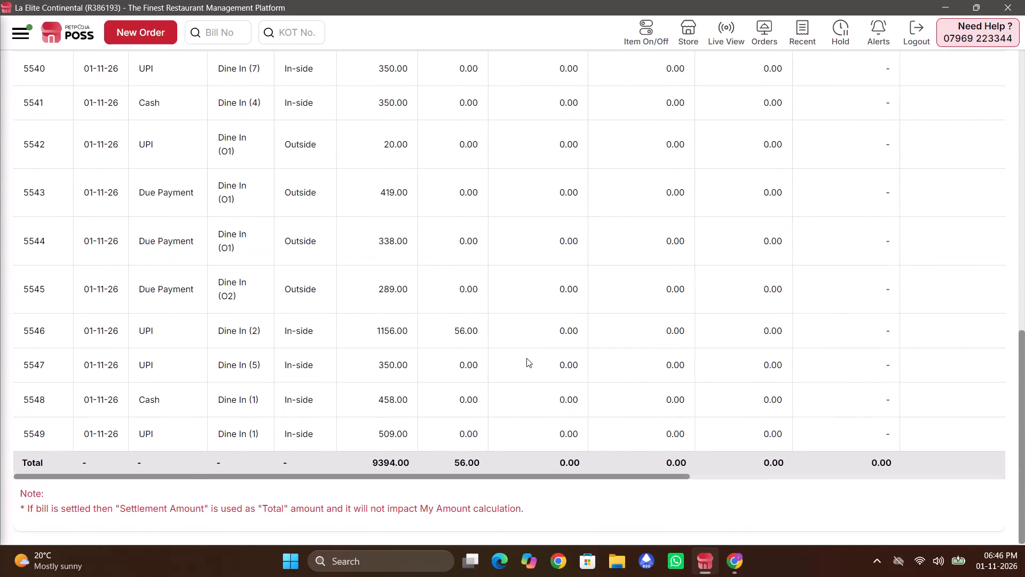
{"action": "scroll", "coordinate": [526, 358], "scroll_direction": "left", "scroll_amount": 3}
{"action": "scroll", "coordinate": [526, 358], "scroll_direction": "up", "scroll_amount": 1}
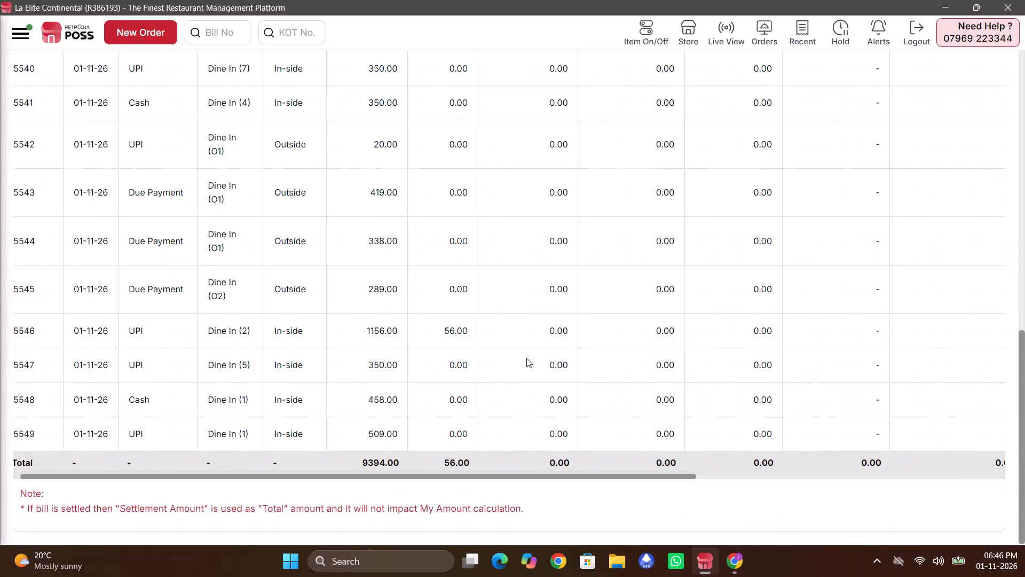
{"action": "left_click", "coordinate": [322, 418]}
{"action": "left_click", "coordinate": [389, 435]}
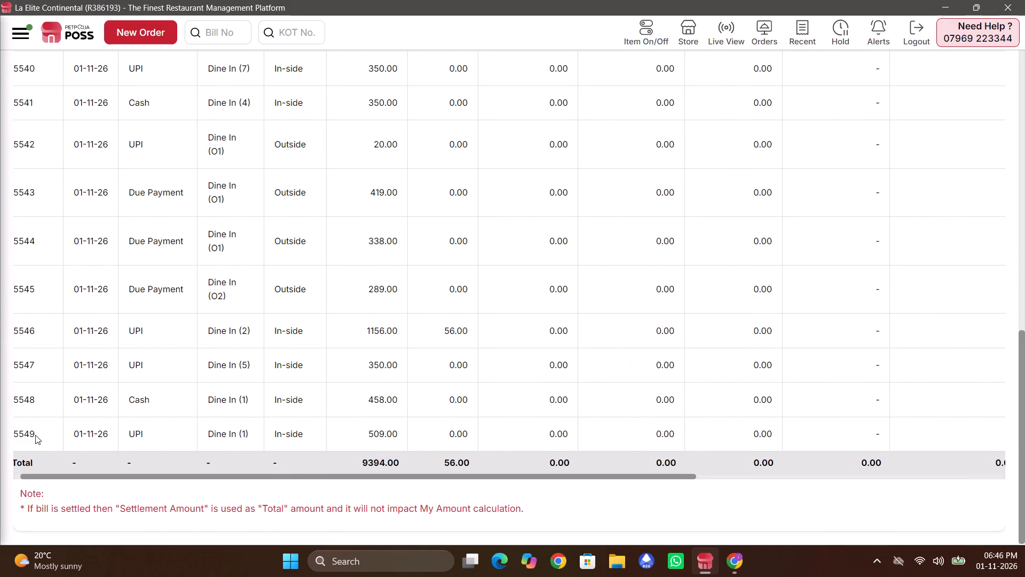
{"action": "double_click", "coordinate": [35, 435]}
{"action": "key", "text": "ctrl+s"}
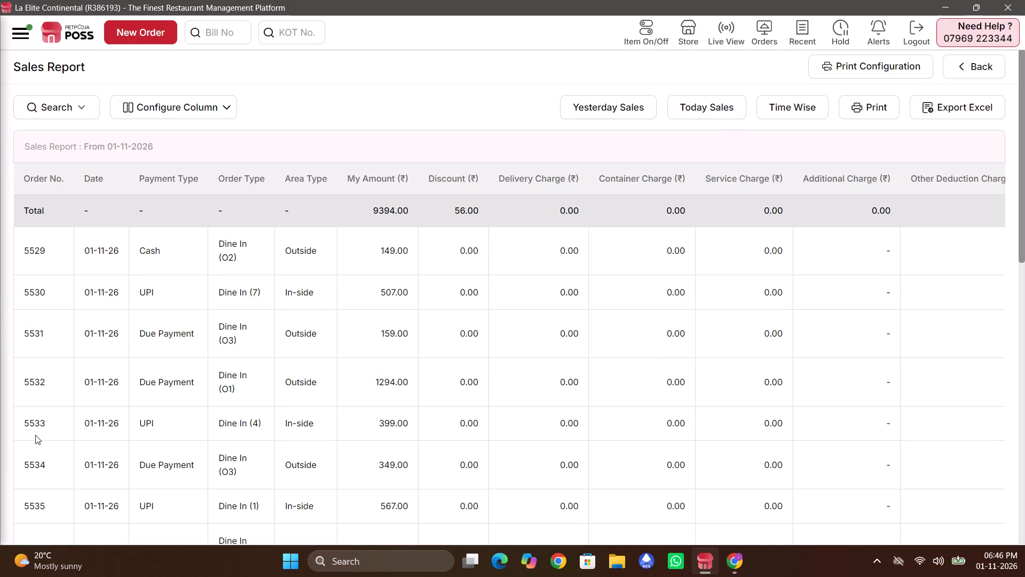
{"action": "key", "text": "ctrl+t"}
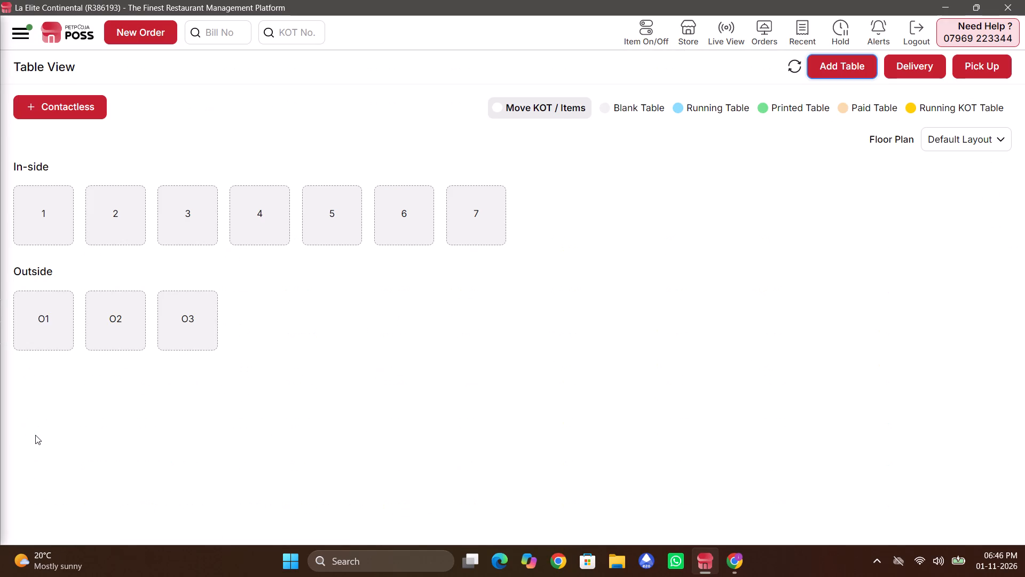
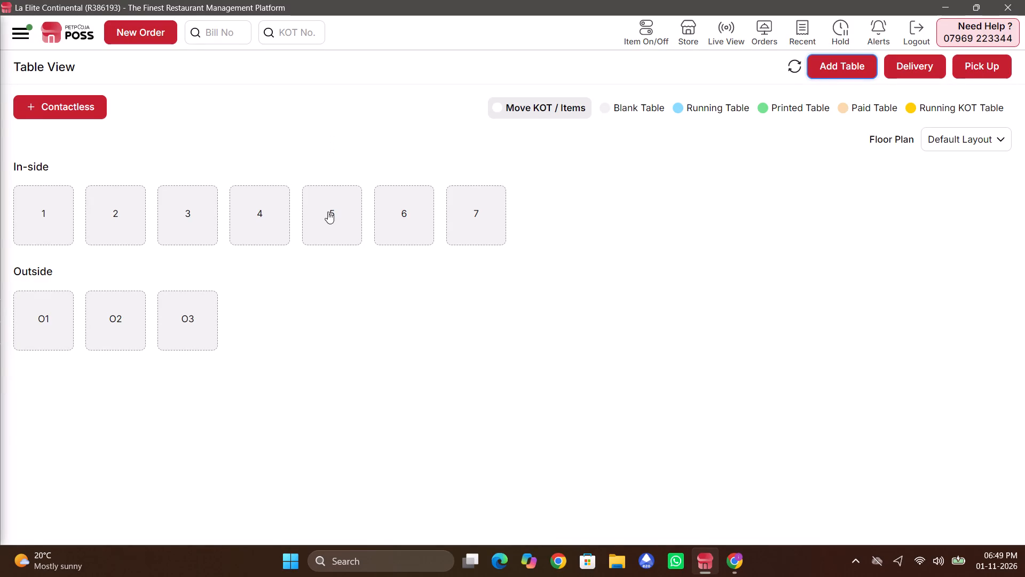
Start a dine-in order for inside table 5 with one Mutton Seekh Kabab from the Tandoori category.
{"action": "left_click", "coordinate": [338, 222]}
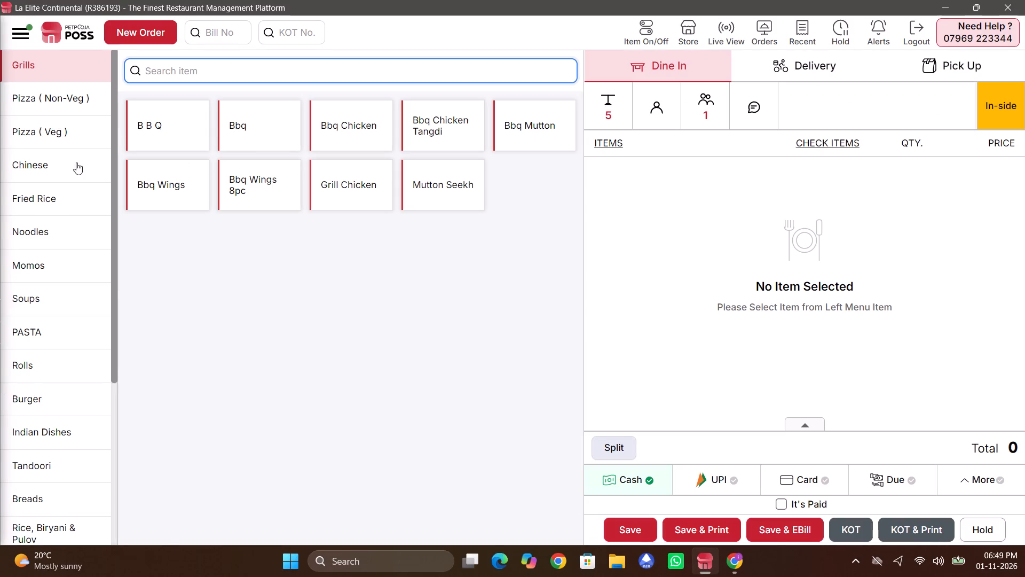
{"action": "left_click", "coordinate": [156, 69]}
{"action": "type", "text": "kia"}
{"action": "key", "text": "BackSpace"}
{"action": "key", "text": "BackSpace"}
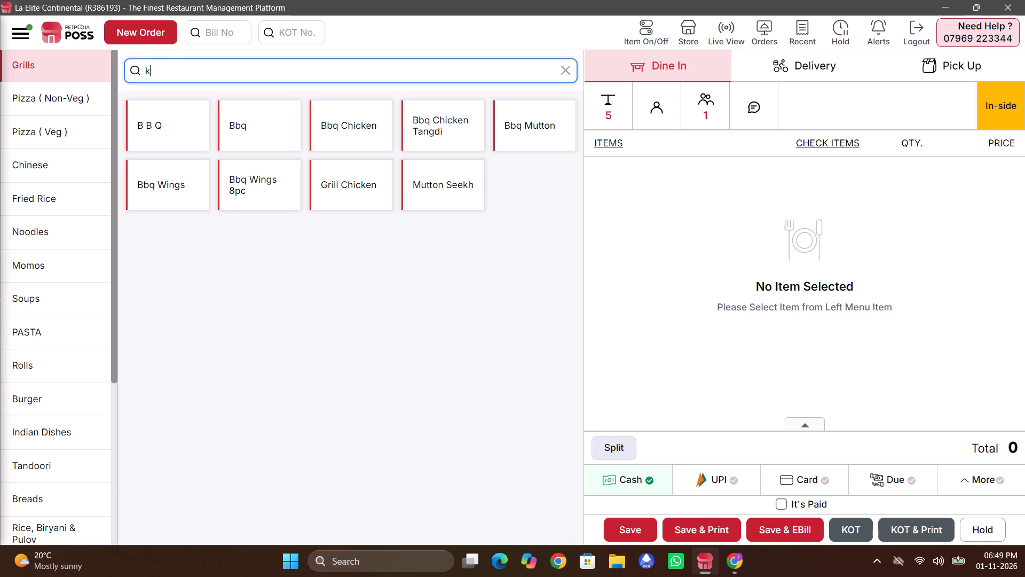
{"action": "key", "text": "a"}
{"action": "type", "text": "bab"}
{"action": "key", "text": "Return"}
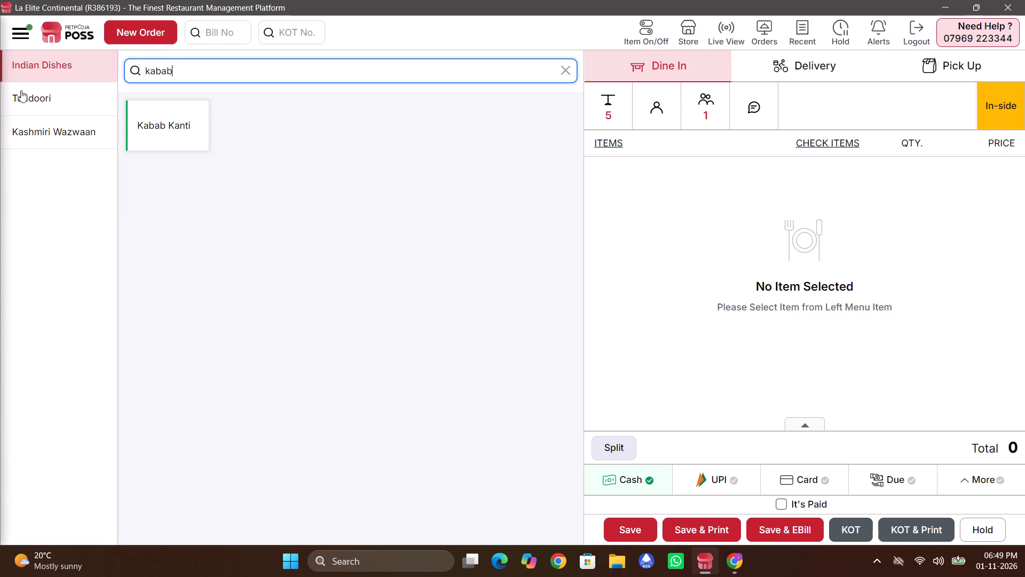
{"action": "left_click", "coordinate": [22, 91]}
{"action": "left_click", "coordinate": [159, 120]}
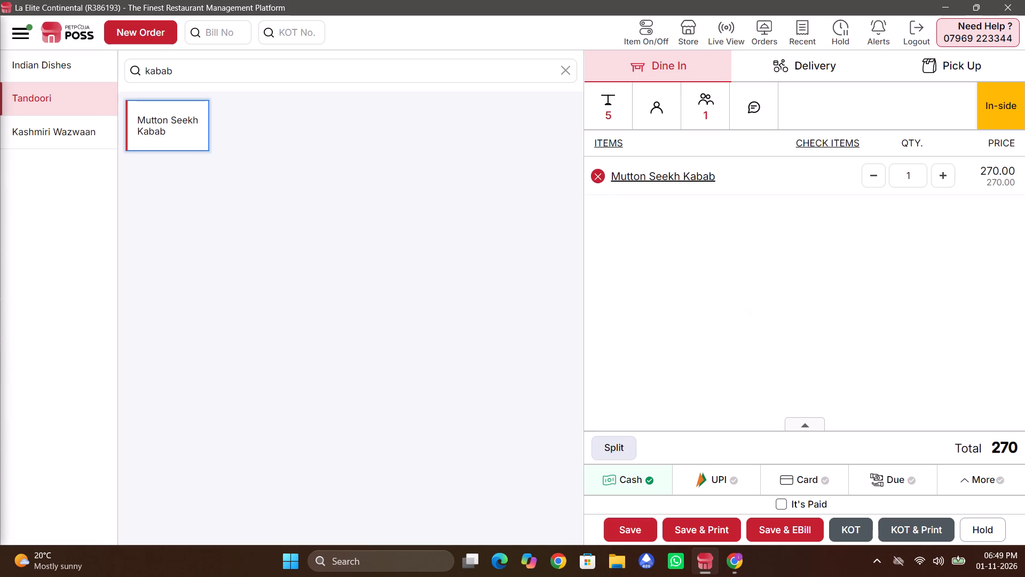
{"action": "left_click", "coordinate": [569, 70]}
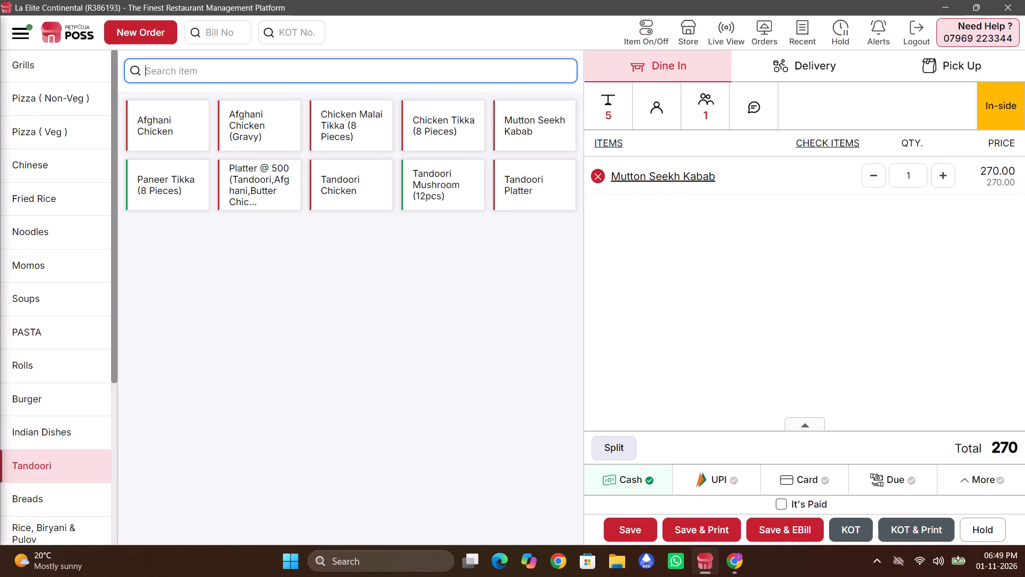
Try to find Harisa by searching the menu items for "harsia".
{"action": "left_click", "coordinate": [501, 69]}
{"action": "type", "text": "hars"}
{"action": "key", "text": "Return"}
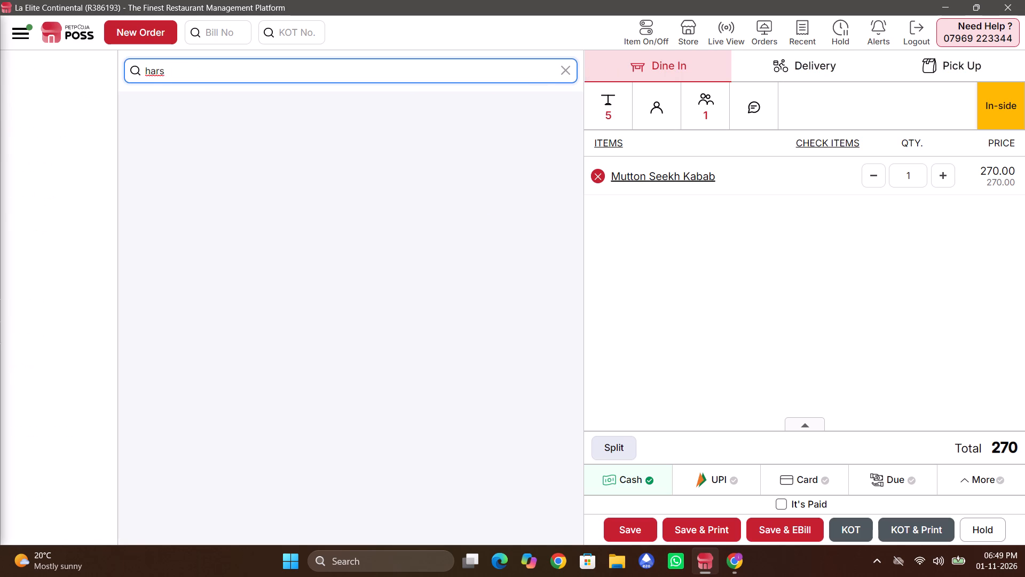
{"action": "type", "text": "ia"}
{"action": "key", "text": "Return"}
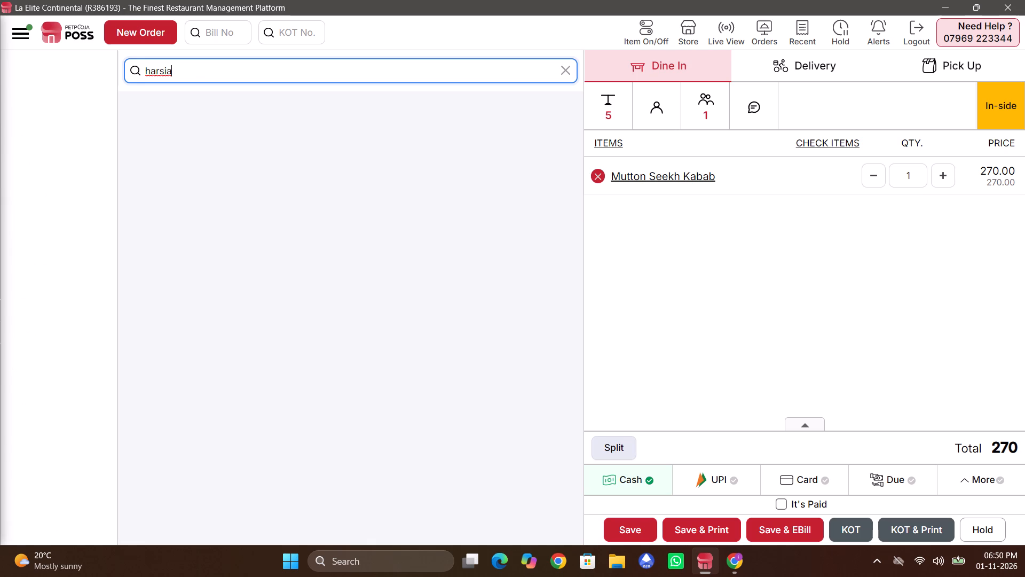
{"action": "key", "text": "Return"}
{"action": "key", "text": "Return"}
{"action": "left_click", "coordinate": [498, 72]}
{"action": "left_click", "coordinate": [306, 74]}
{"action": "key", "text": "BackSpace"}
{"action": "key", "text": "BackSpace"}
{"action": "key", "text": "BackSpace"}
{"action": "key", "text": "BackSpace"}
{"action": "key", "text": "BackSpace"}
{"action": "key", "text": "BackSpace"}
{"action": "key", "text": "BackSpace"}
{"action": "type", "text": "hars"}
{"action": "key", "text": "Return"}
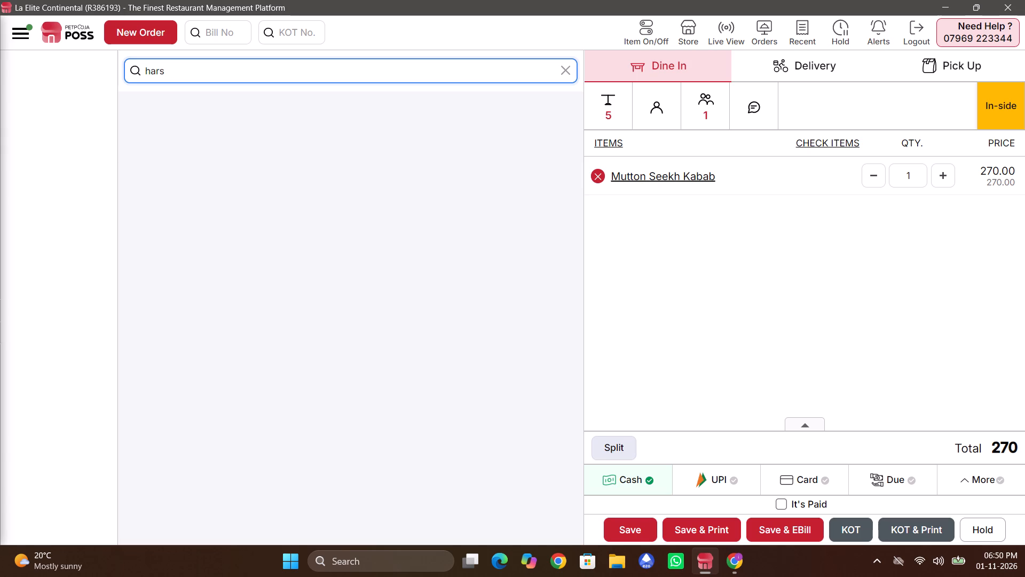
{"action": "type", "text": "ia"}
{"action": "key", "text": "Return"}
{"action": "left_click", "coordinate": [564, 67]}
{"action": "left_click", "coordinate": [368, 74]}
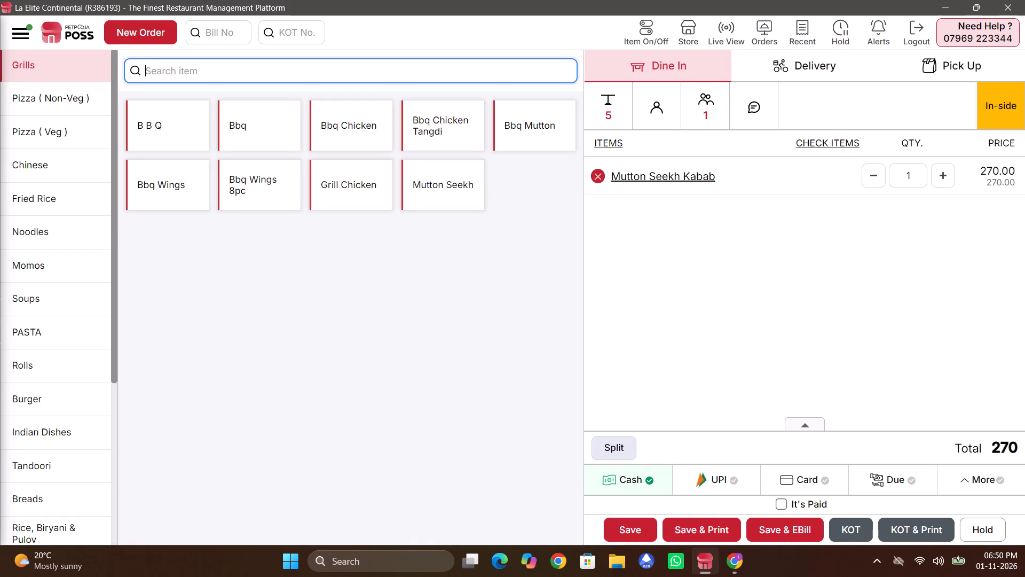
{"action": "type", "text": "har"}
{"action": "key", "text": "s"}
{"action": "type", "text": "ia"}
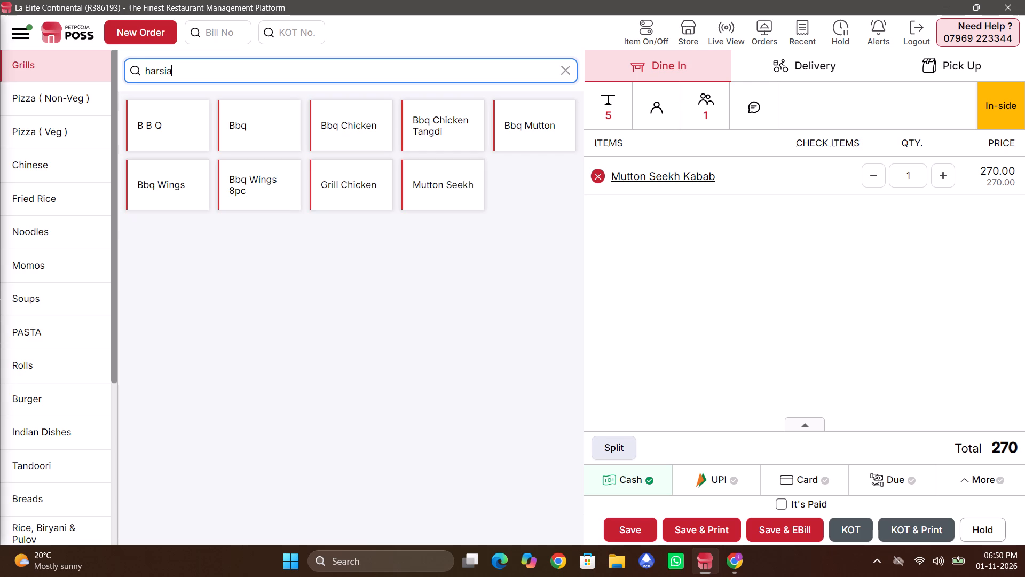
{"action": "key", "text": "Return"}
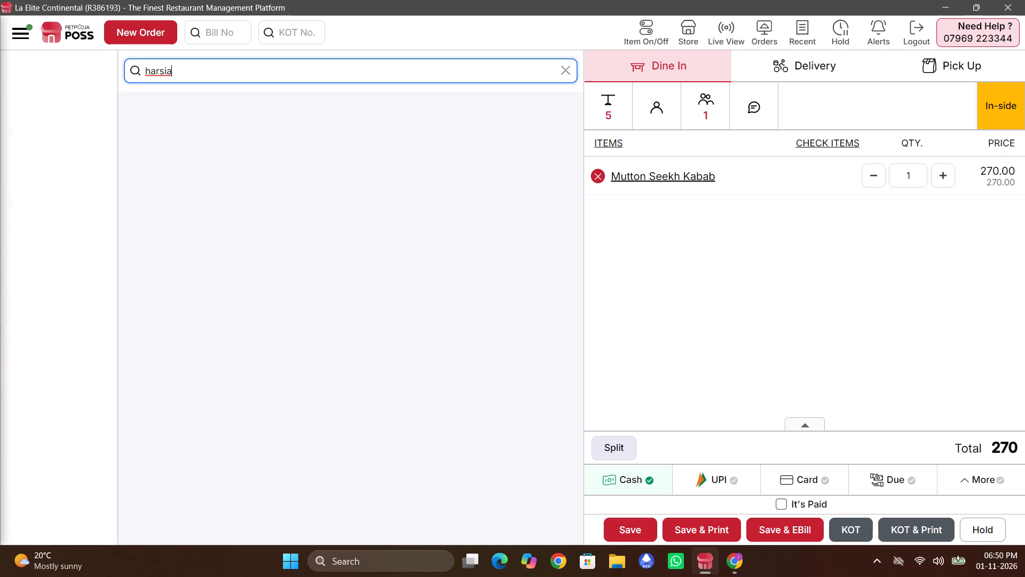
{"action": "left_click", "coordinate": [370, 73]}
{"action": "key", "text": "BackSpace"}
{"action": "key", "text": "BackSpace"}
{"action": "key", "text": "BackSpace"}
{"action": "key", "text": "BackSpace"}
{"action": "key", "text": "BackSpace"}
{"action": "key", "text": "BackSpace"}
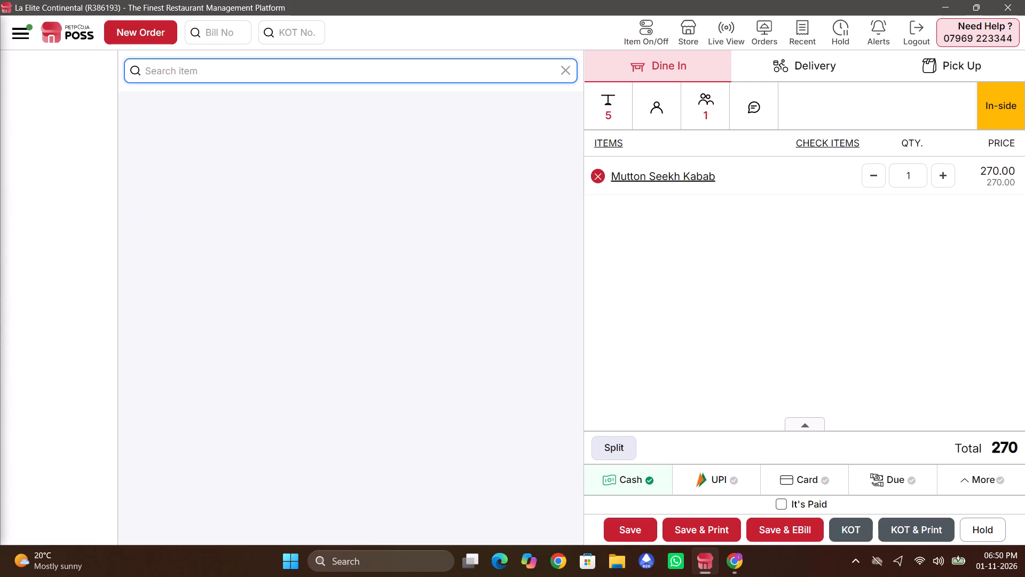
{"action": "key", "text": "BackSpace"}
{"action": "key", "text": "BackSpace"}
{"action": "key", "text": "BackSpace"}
Find "harisa" among the menu items and add one 250GM portion to table 5's order.
{"action": "type", "text": "harisa"}
{"action": "key", "text": "Return"}
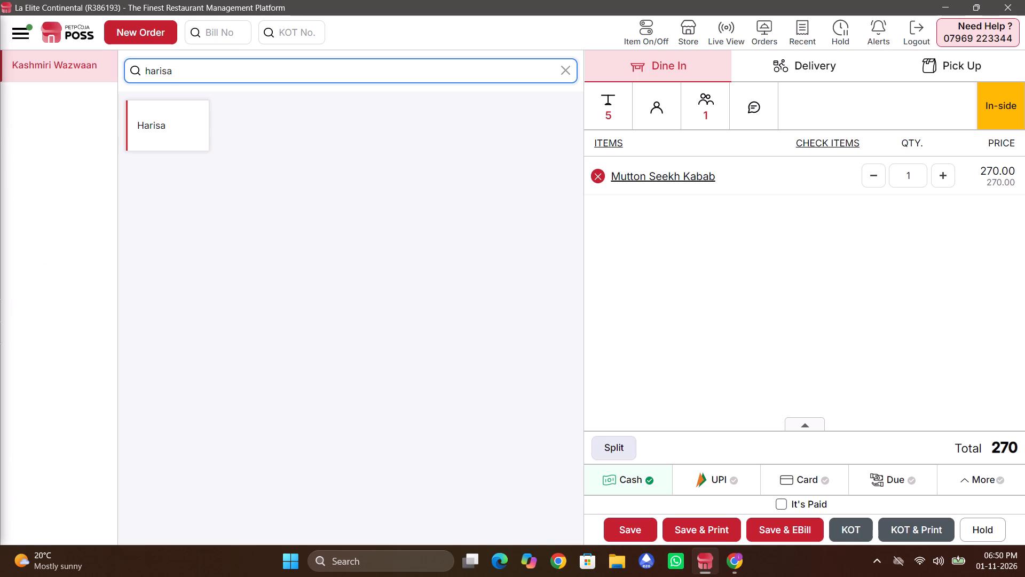
{"action": "left_click", "coordinate": [148, 134]}
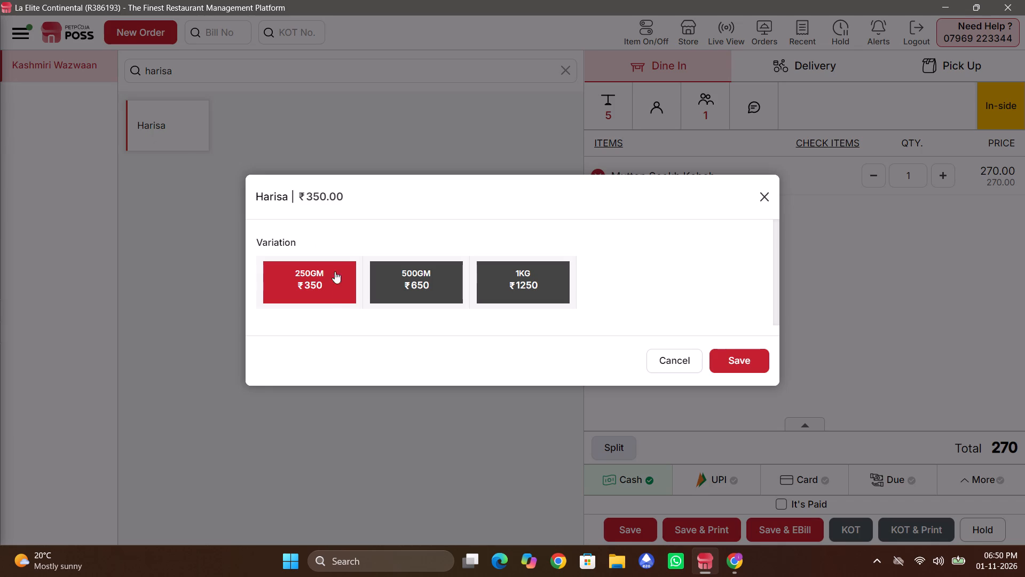
{"action": "left_click", "coordinate": [307, 284]}
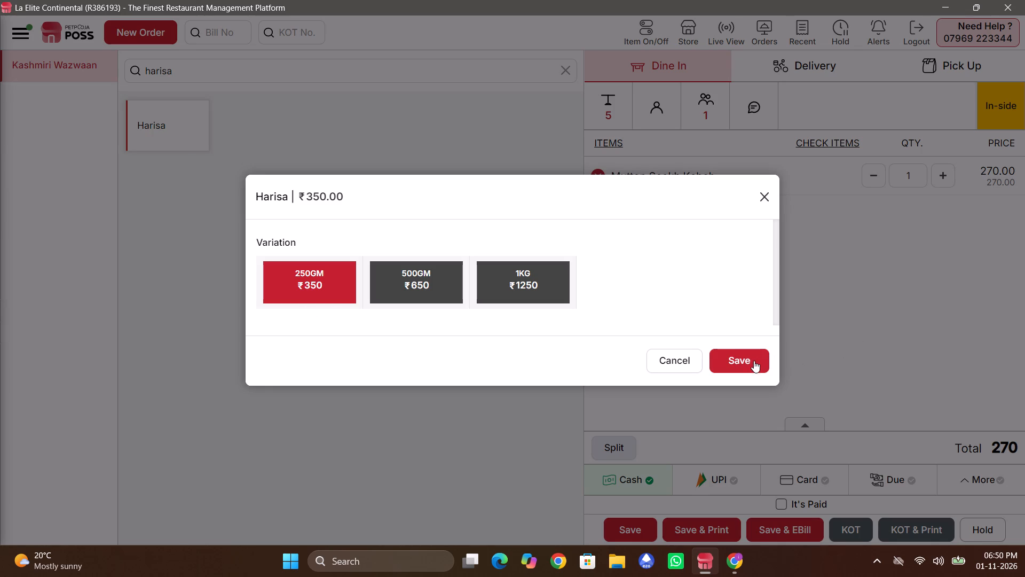
{"action": "left_click", "coordinate": [754, 361]}
Send table 5's order to the kitchen with a printed KOT.
{"action": "left_click", "coordinate": [905, 535]}
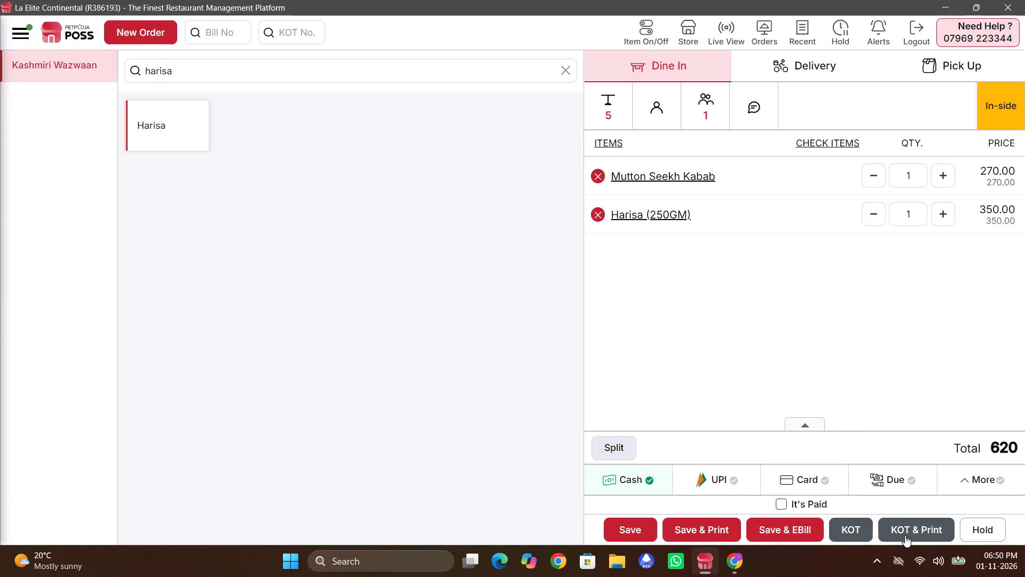
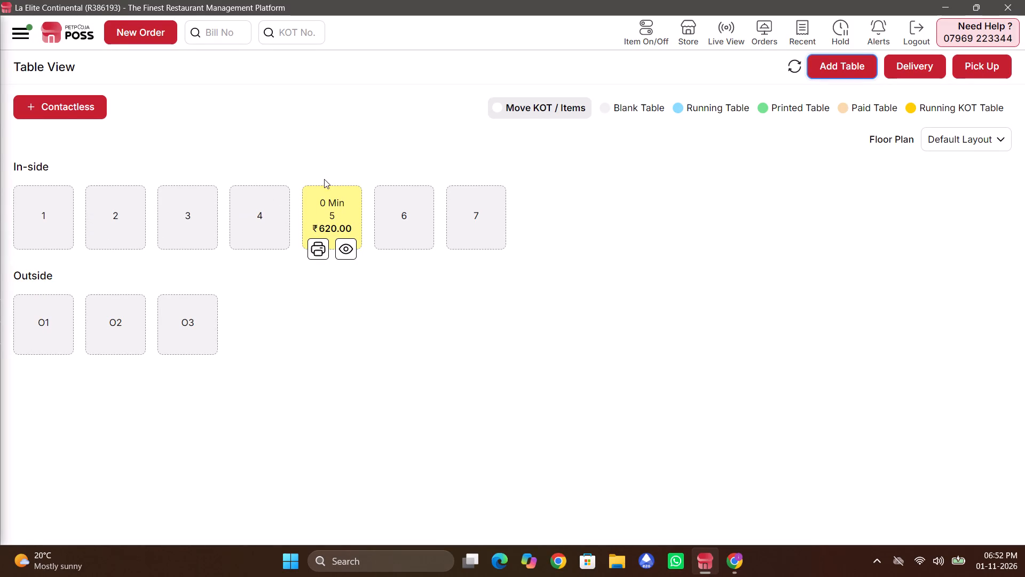
Open inside table 5's running order to review its items and return to the table view.
{"action": "left_click", "coordinate": [336, 191]}
{"action": "left_click", "coordinate": [998, 153]}
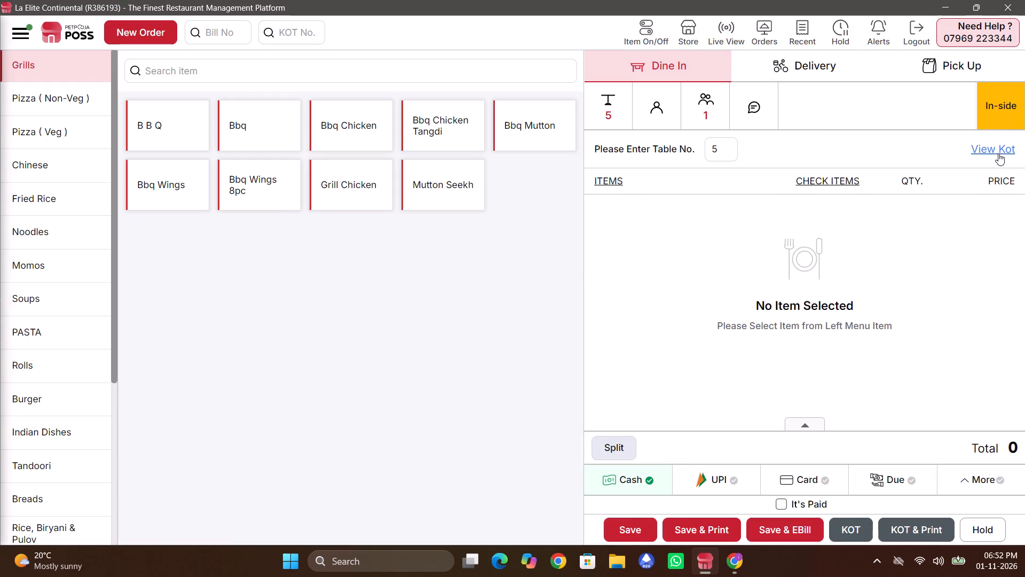
{"action": "left_click", "coordinate": [139, 33]}
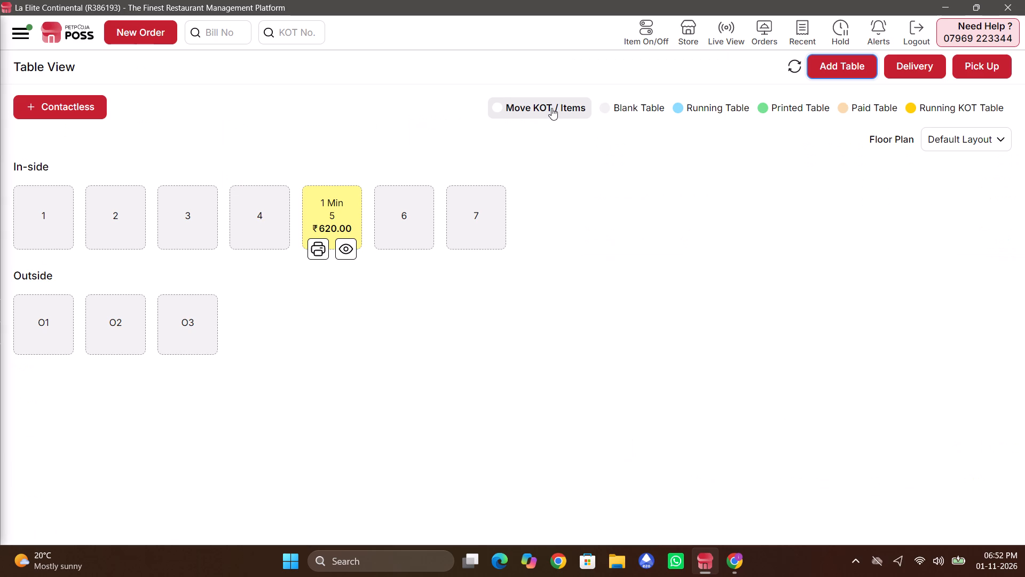
Reopen inside table 5's order and delete the Mutton Seekh Kabab from its existing KOT.
{"action": "left_click", "coordinate": [309, 193]}
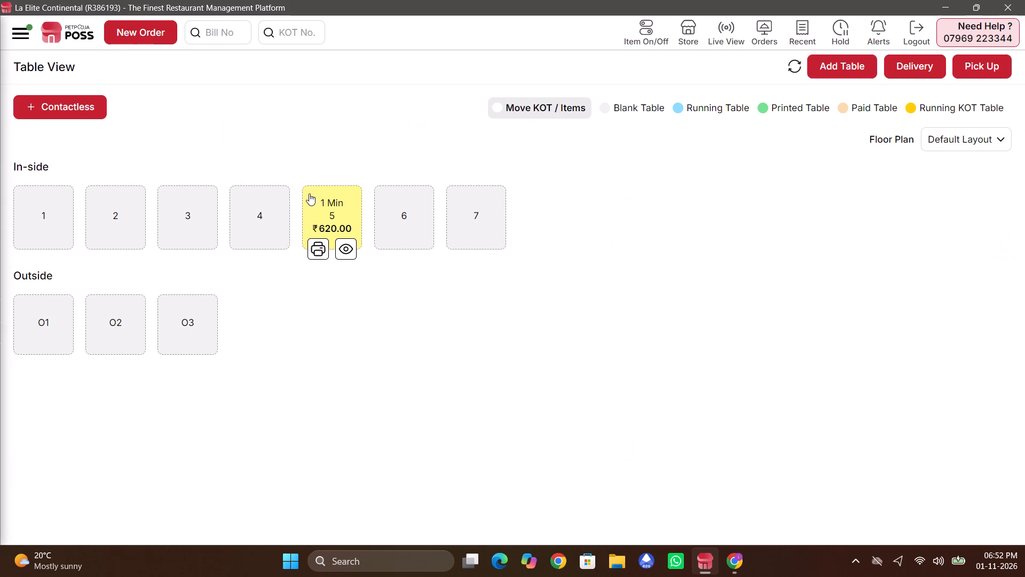
{"action": "left_click", "coordinate": [983, 145]}
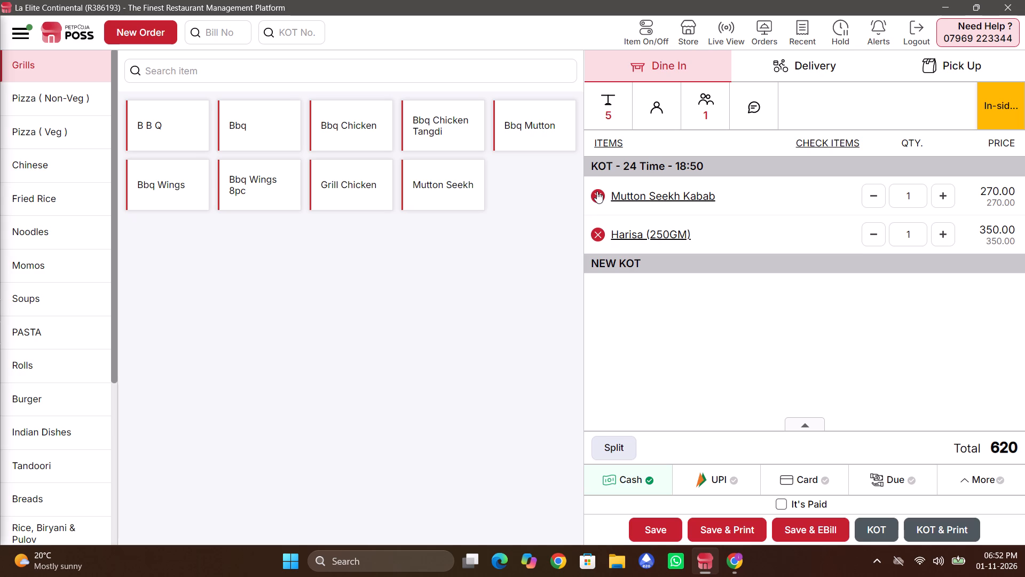
{"action": "left_click", "coordinate": [597, 191]}
{"action": "left_click", "coordinate": [624, 324]}
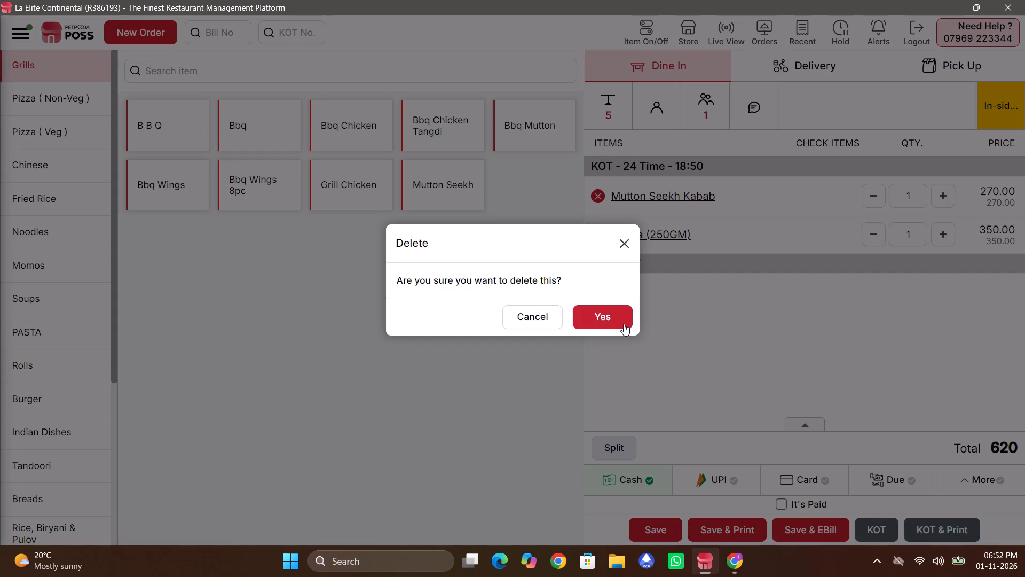
Search the menu items for "kabab" and add one Kabab from the Kashmiri Wazwaan category to table 5's order.
{"action": "left_click", "coordinate": [403, 73]}
{"action": "type", "text": "kabab"}
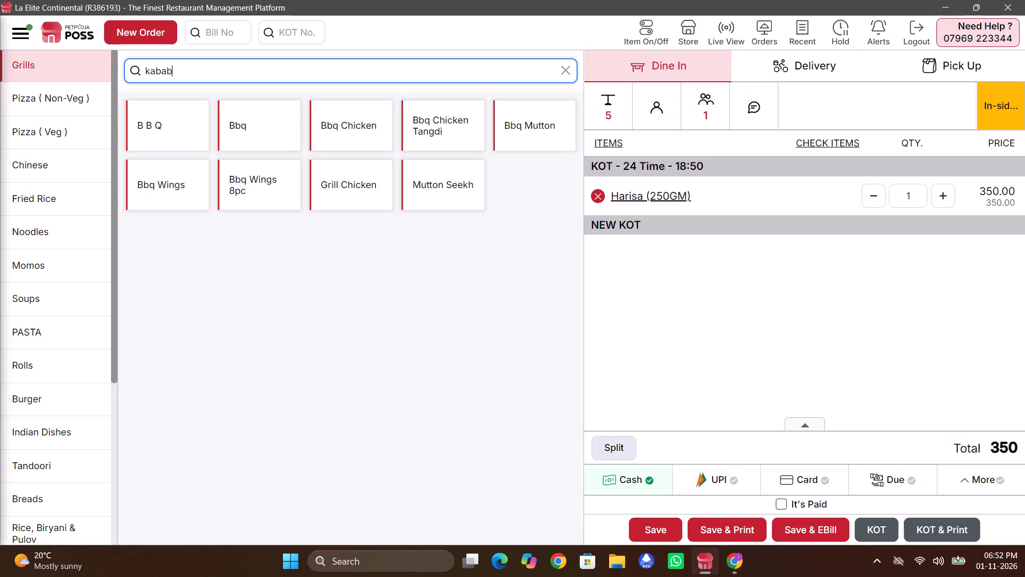
{"action": "key", "text": "Return"}
{"action": "left_click", "coordinate": [16, 120]}
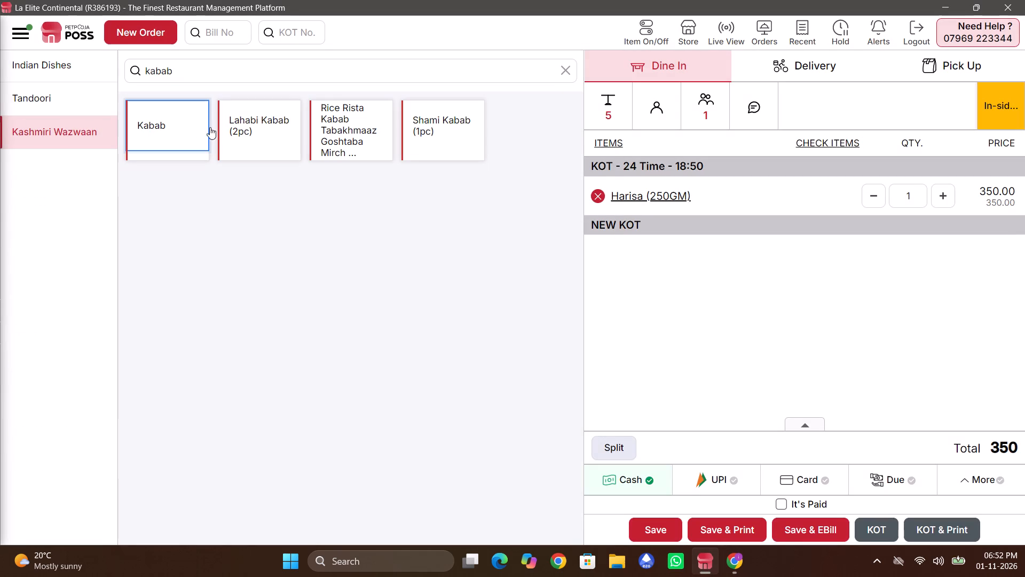
{"action": "left_click", "coordinate": [201, 129]}
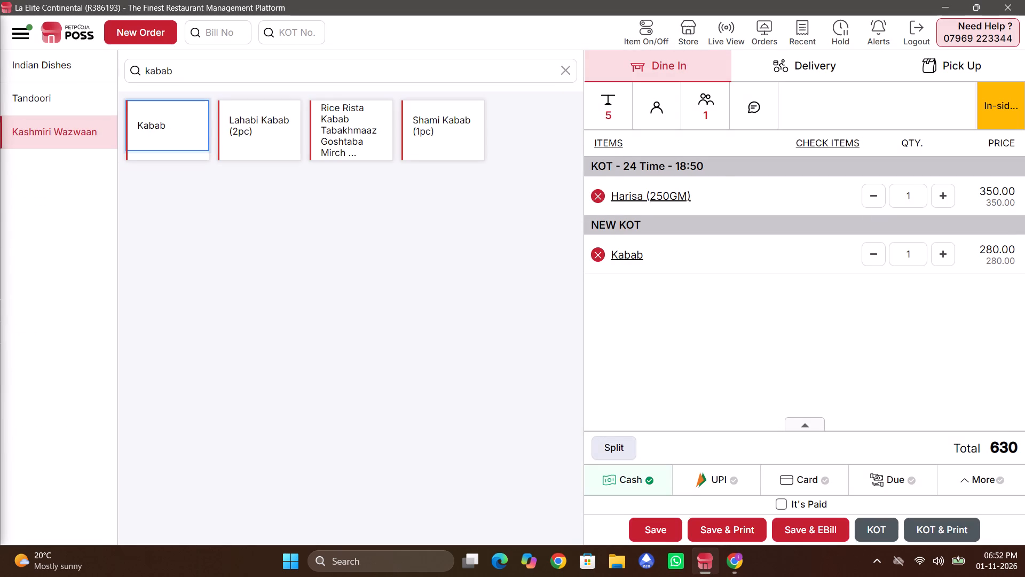
Send table 5's new item to the kitchen as a KOT without printing.
{"action": "left_click", "coordinate": [892, 525]}
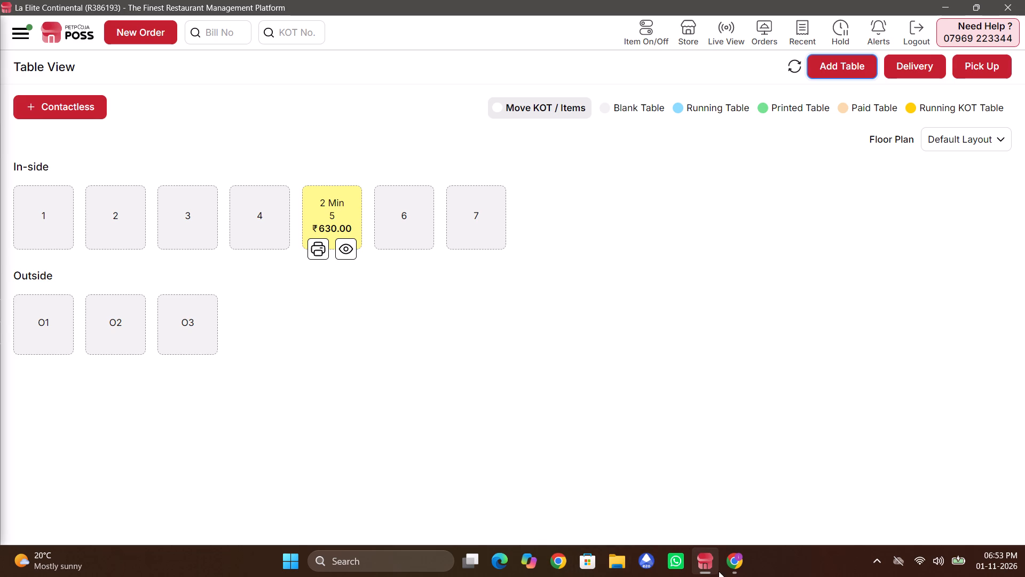
Search the computer for "kuro" and launch the top match.
{"action": "left_click", "coordinate": [442, 542]}
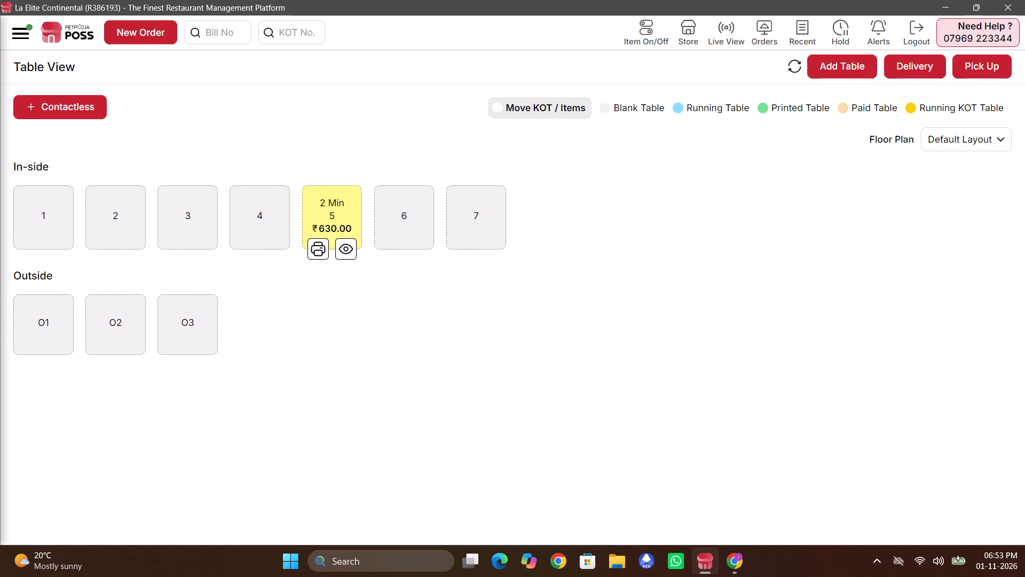
{"action": "left_click", "coordinate": [428, 559]}
{"action": "type", "text": "kuro"}
{"action": "key", "text": "Return"}
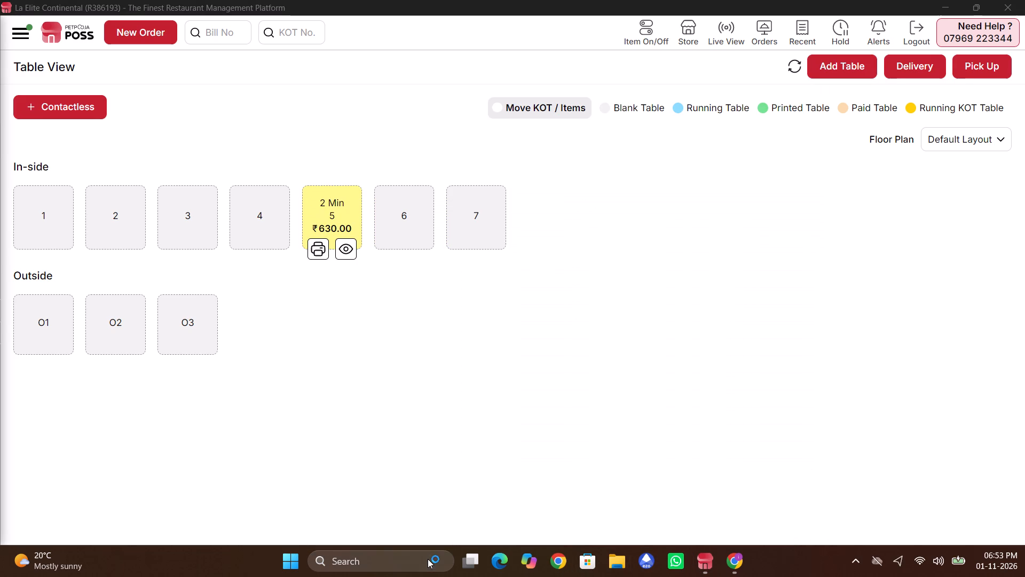
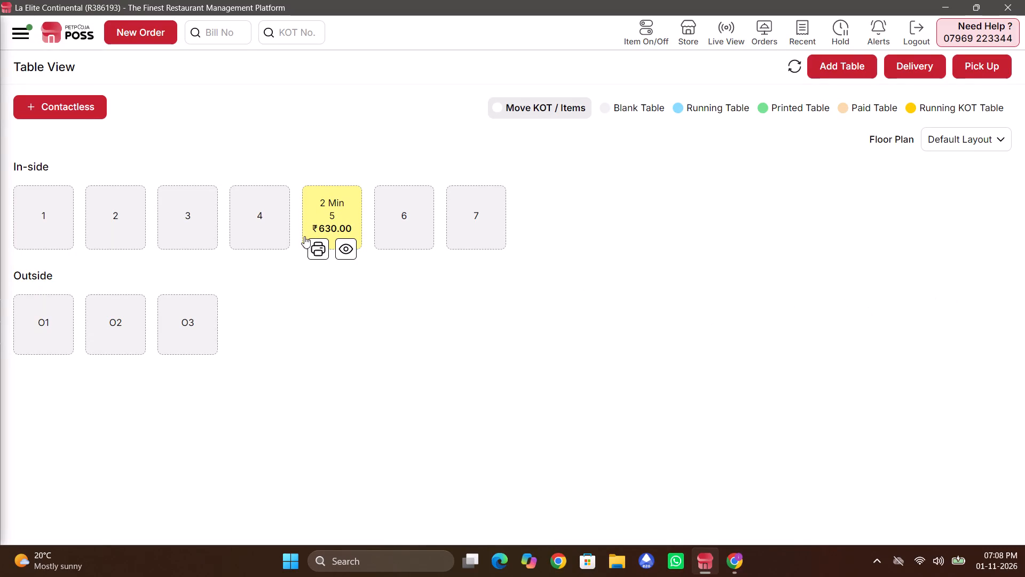
Reopen inside table 5's order with its existing KOTs, search the menu for "naan" and add one Naan from Breads.
{"action": "left_click", "coordinate": [333, 206]}
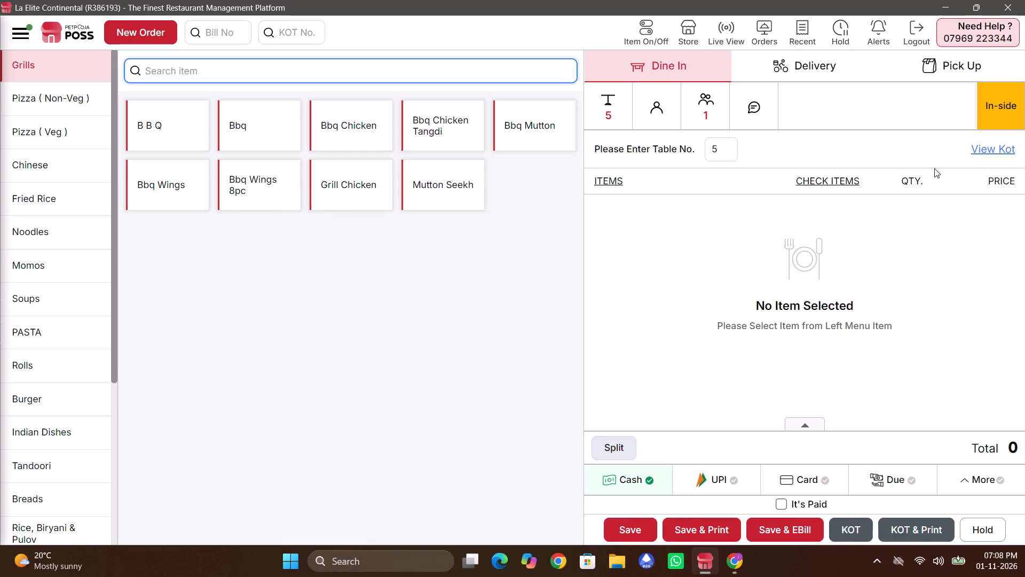
{"action": "left_click", "coordinate": [974, 157]}
{"action": "left_click", "coordinate": [412, 69]}
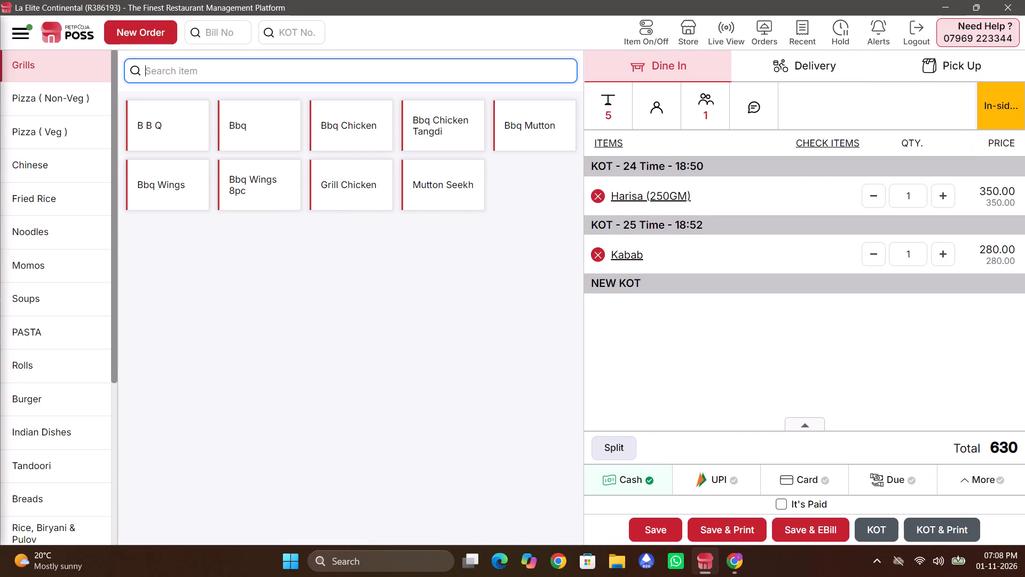
{"action": "type", "text": "naan"}
{"action": "key", "text": "Return"}
{"action": "left_click", "coordinate": [72, 103]}
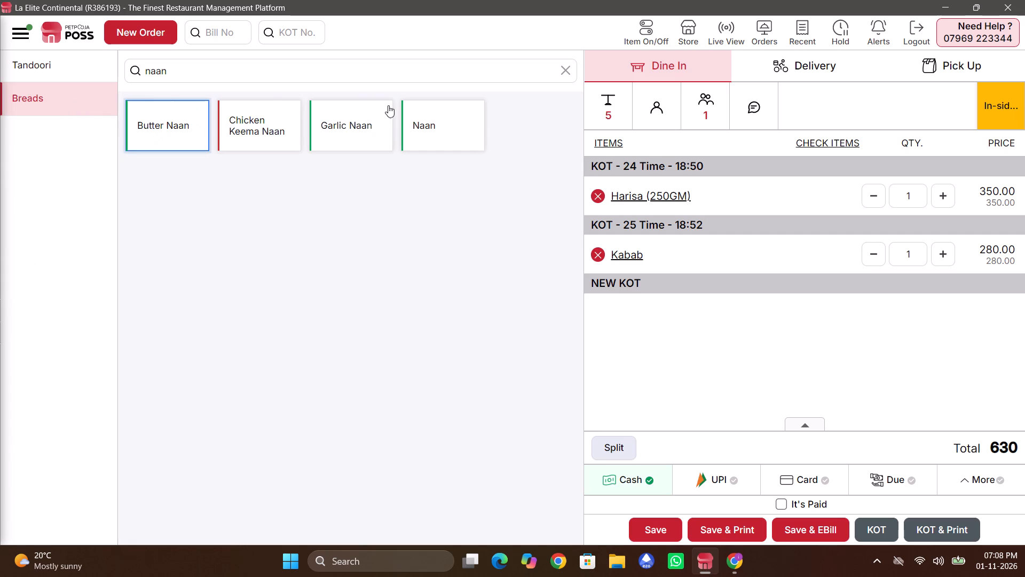
{"action": "left_click", "coordinate": [425, 117]}
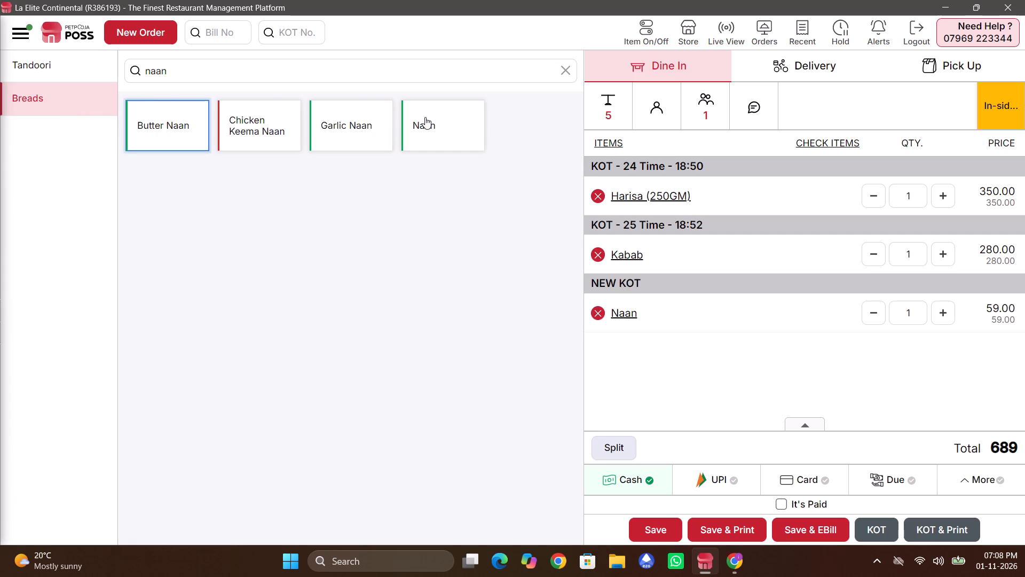
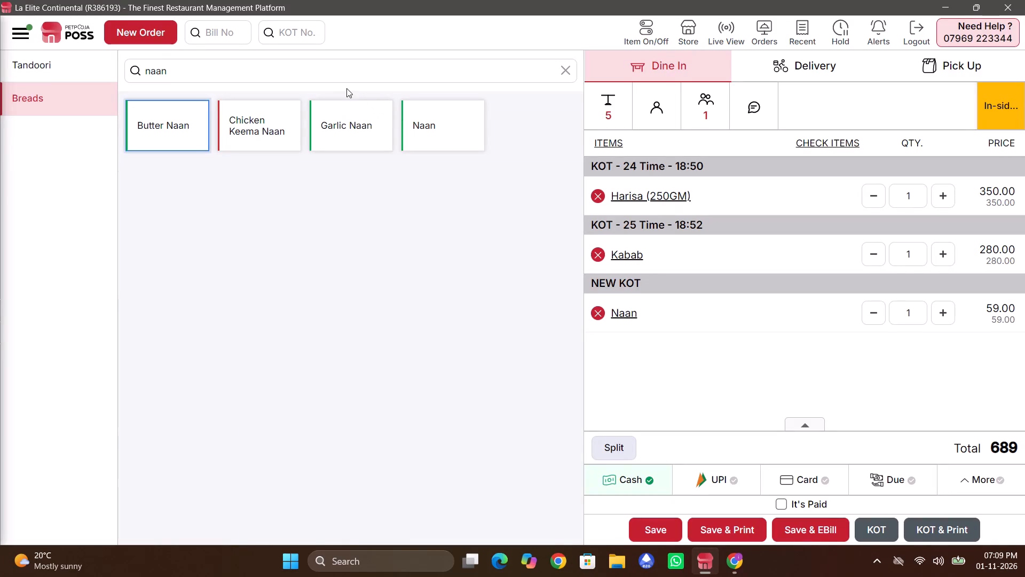
Search the menu for "campa" and add one Campa At 10 to table 5's new KOT.
{"action": "left_click", "coordinate": [343, 64]}
{"action": "key", "text": "ctrl+a"}
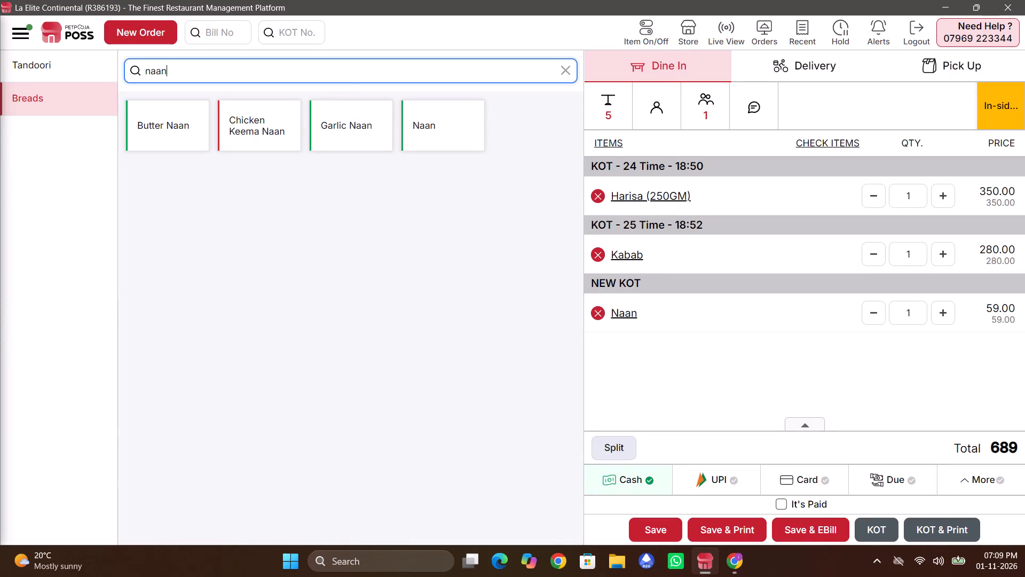
{"action": "type", "text": "campa"}
{"action": "key", "text": "Return"}
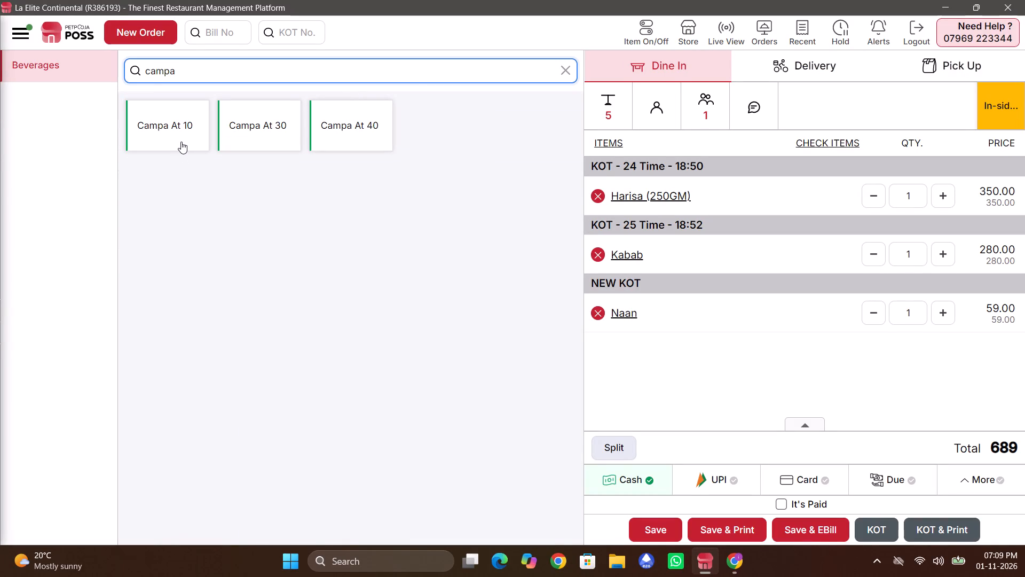
{"action": "left_click", "coordinate": [181, 141]}
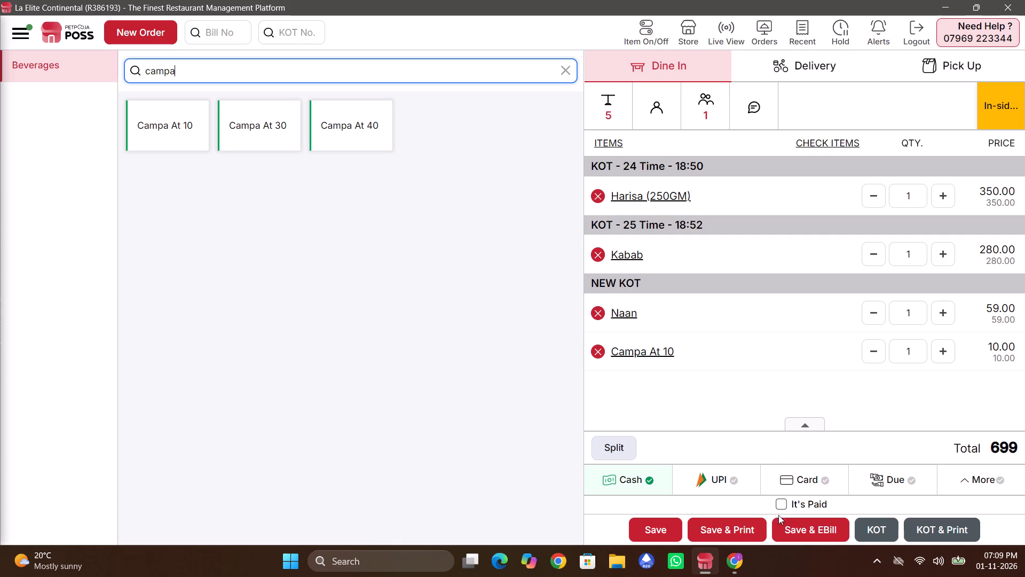
Save table 5's order with an e-bill, and settle its bill with Cash as the payment type.
{"action": "left_click", "coordinate": [791, 523]}
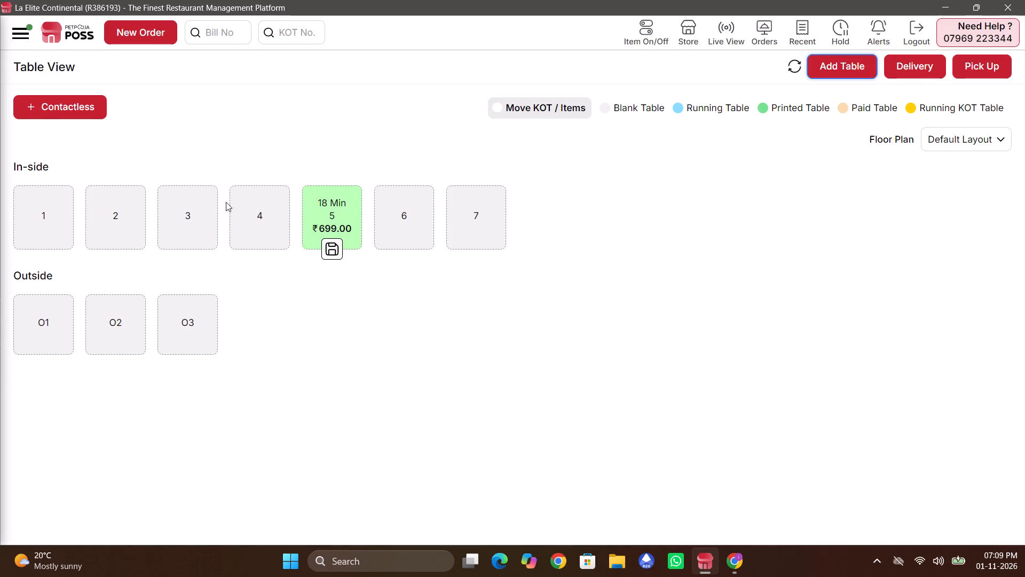
{"action": "left_click", "coordinate": [329, 241]}
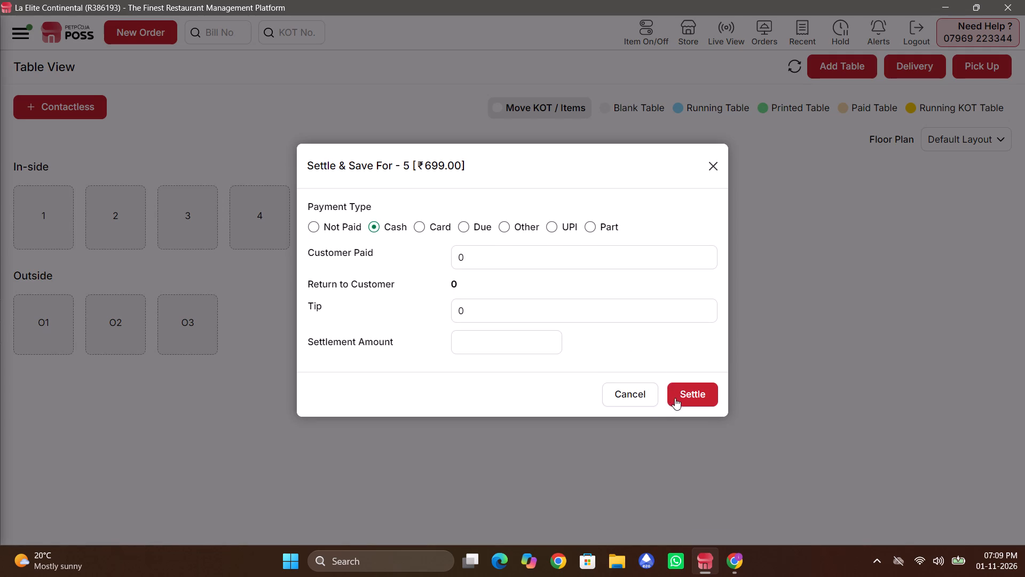
{"action": "left_click", "coordinate": [675, 396]}
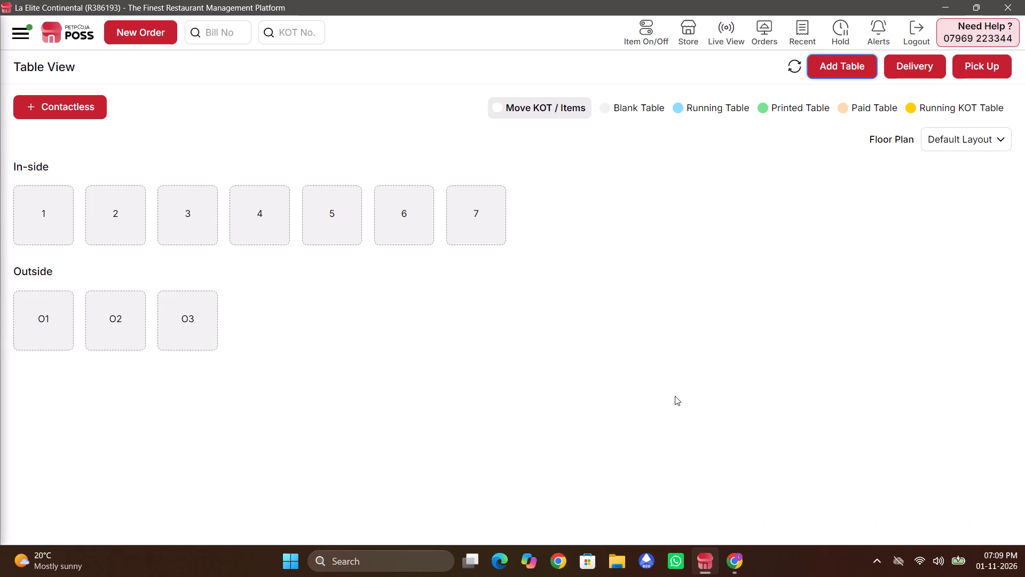
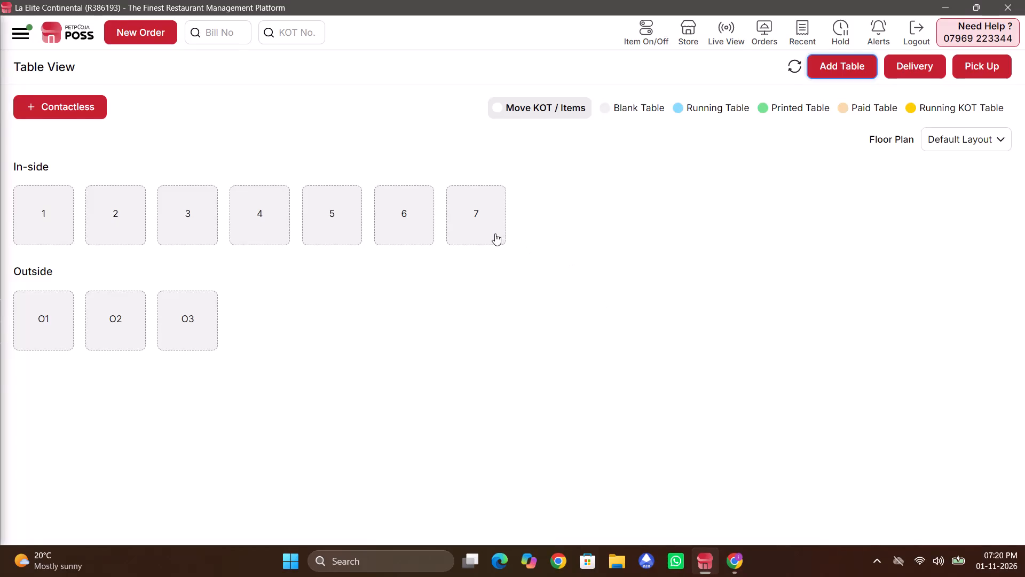
Search the menu for "cris", add three Crispy Chicken Burgers to table 7's order, and send it as a printed KOT.
{"action": "left_click", "coordinate": [456, 69]}
{"action": "type", "text": "cris"}
{"action": "key", "text": "Return"}
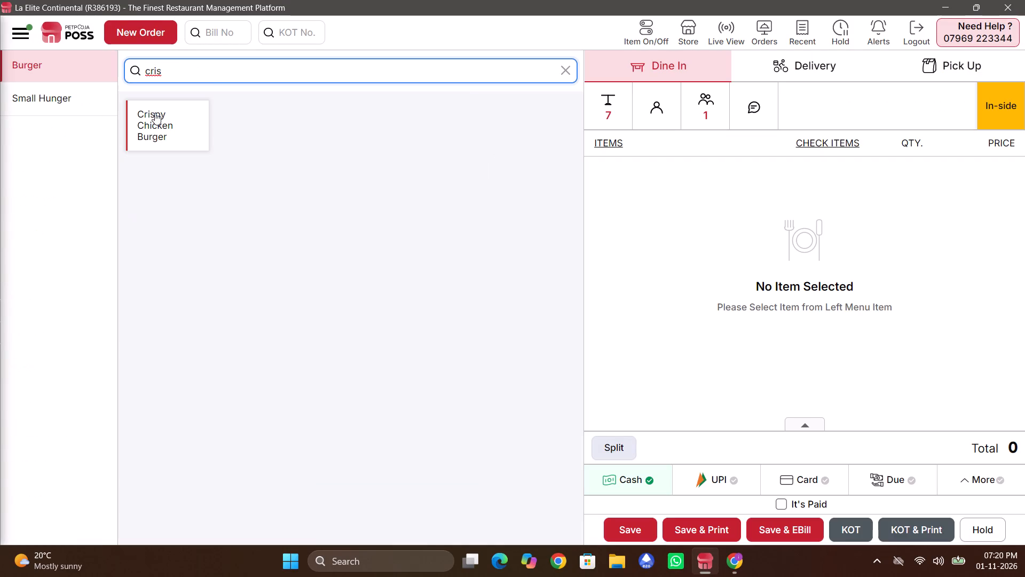
{"action": "double_click", "coordinate": [155, 113]}
{"action": "left_click", "coordinate": [154, 113]}
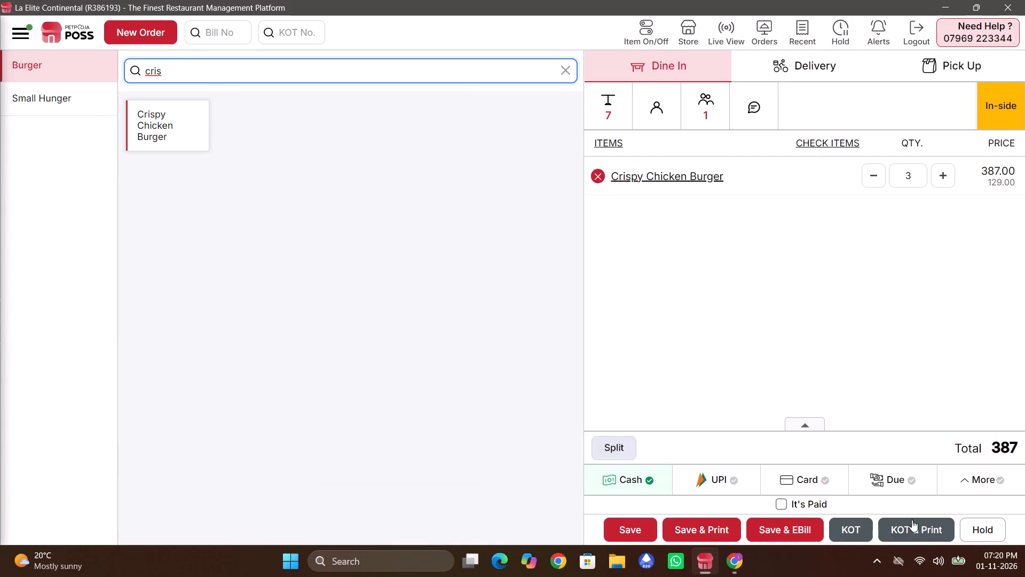
{"action": "left_click", "coordinate": [912, 526]}
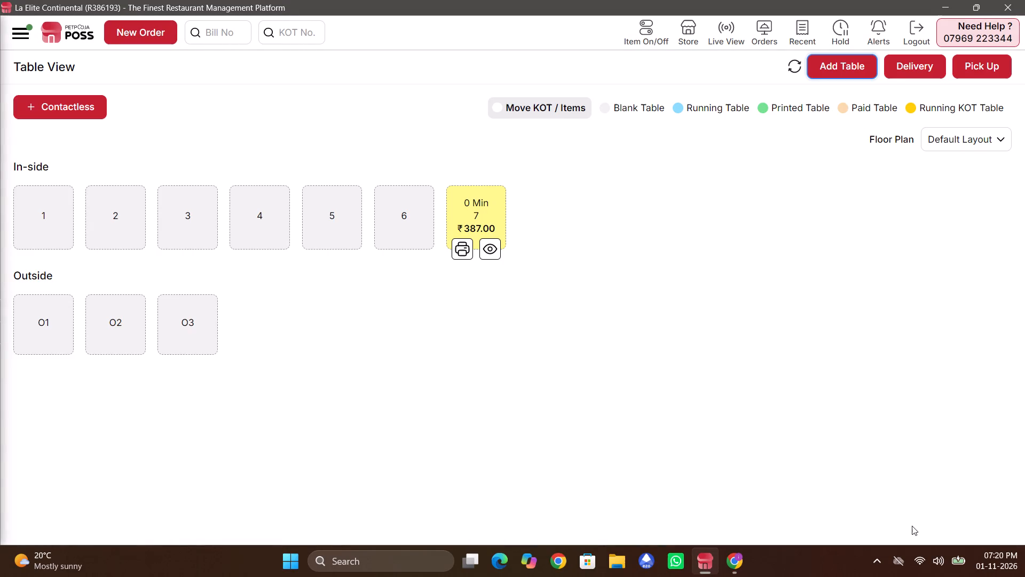
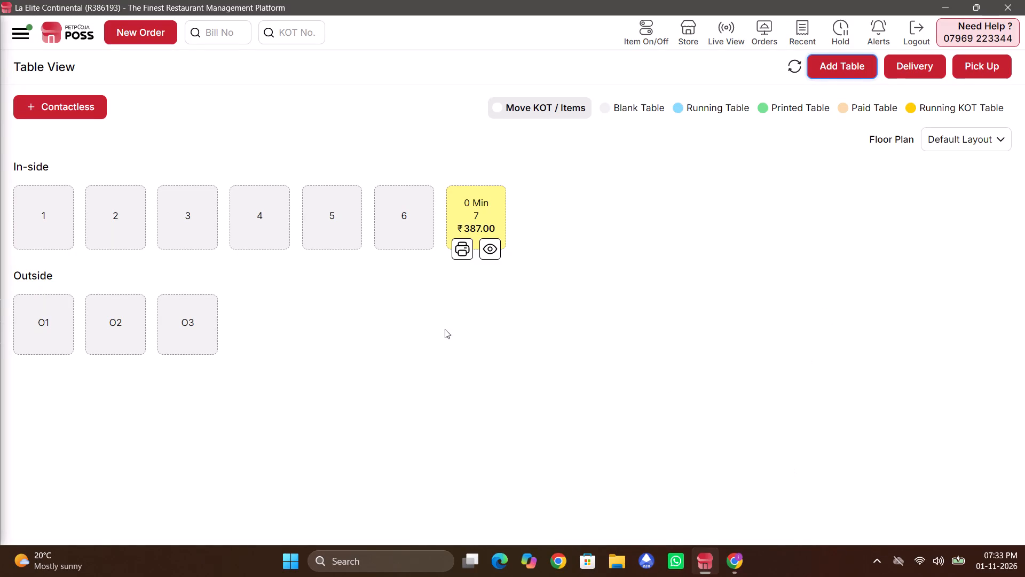
Open table 7's running order and save its bill as an e-bill.
{"action": "left_click", "coordinate": [481, 245]}
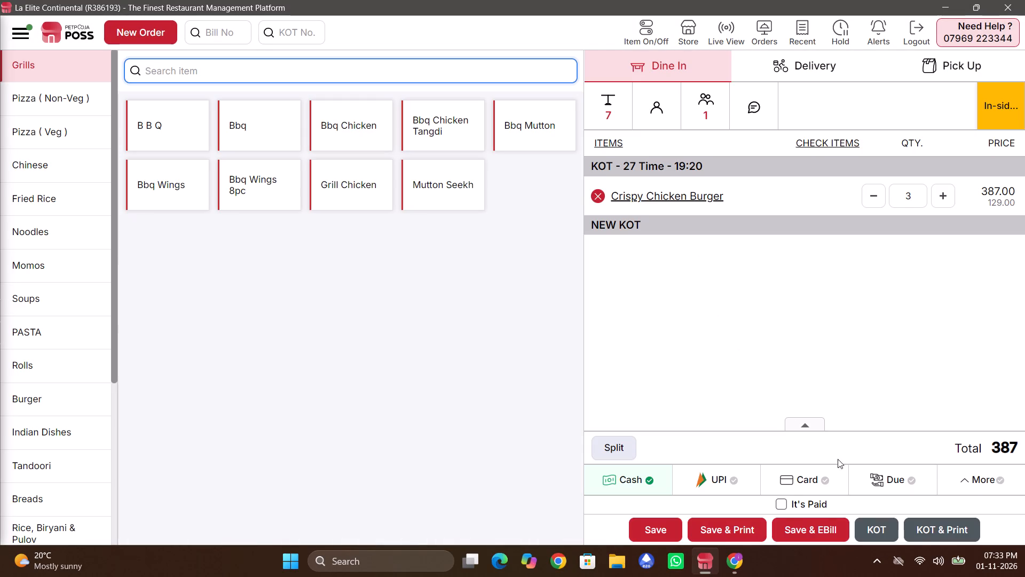
{"action": "left_click", "coordinate": [822, 528]}
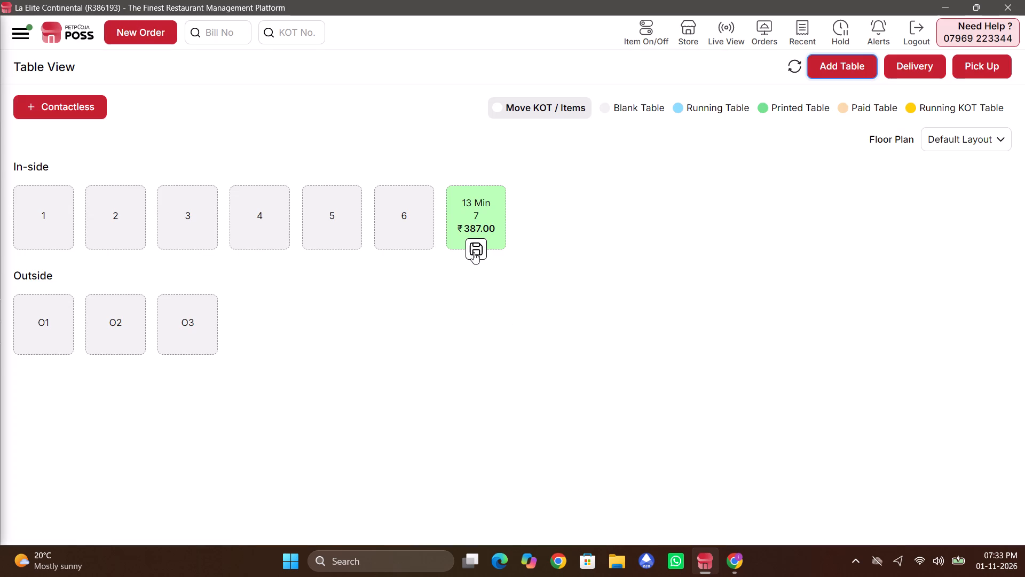
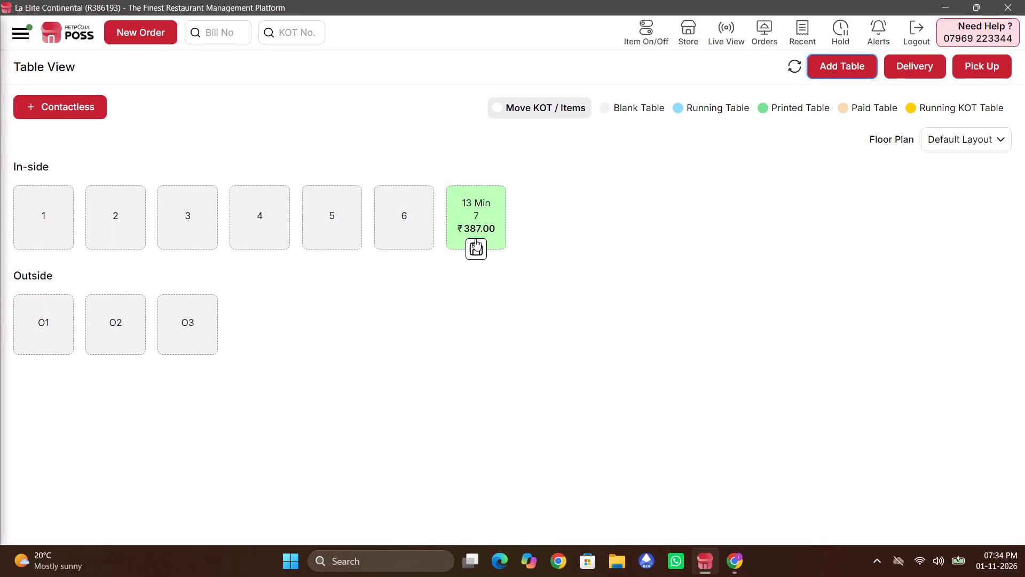
Settle table 7's printed bill with Cash as the payment type.
{"action": "left_click", "coordinate": [475, 239]}
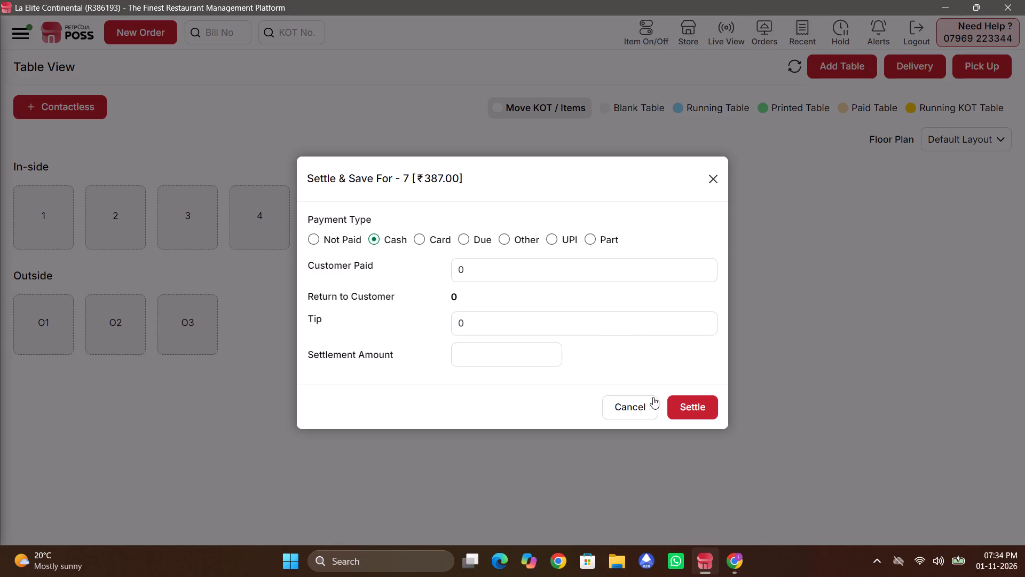
{"action": "left_click", "coordinate": [674, 399]}
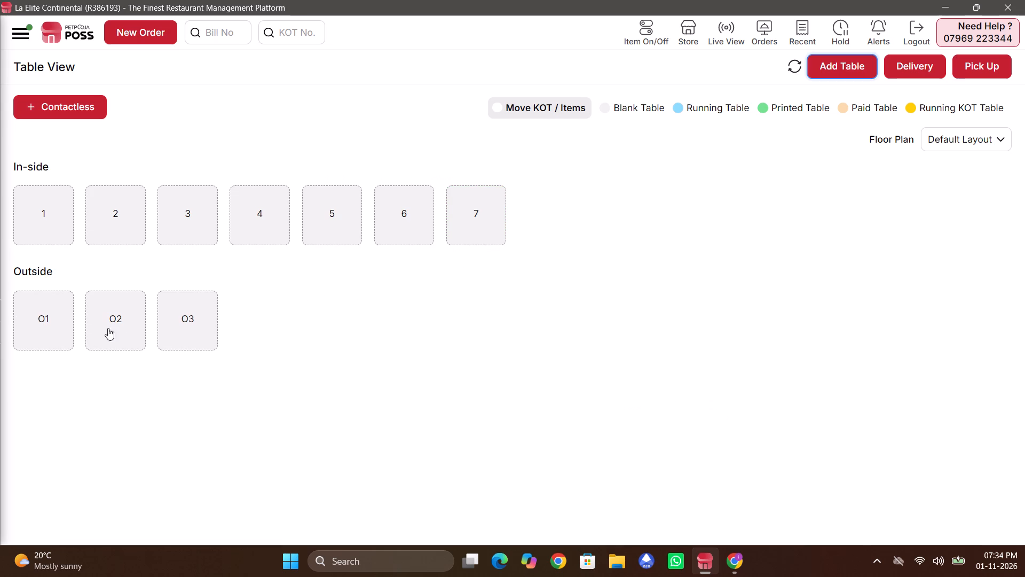
Place a dine-in order of one Harisa (250GM) for outside table O3 and issue its KOT with a print.
{"action": "left_click", "coordinate": [175, 341]}
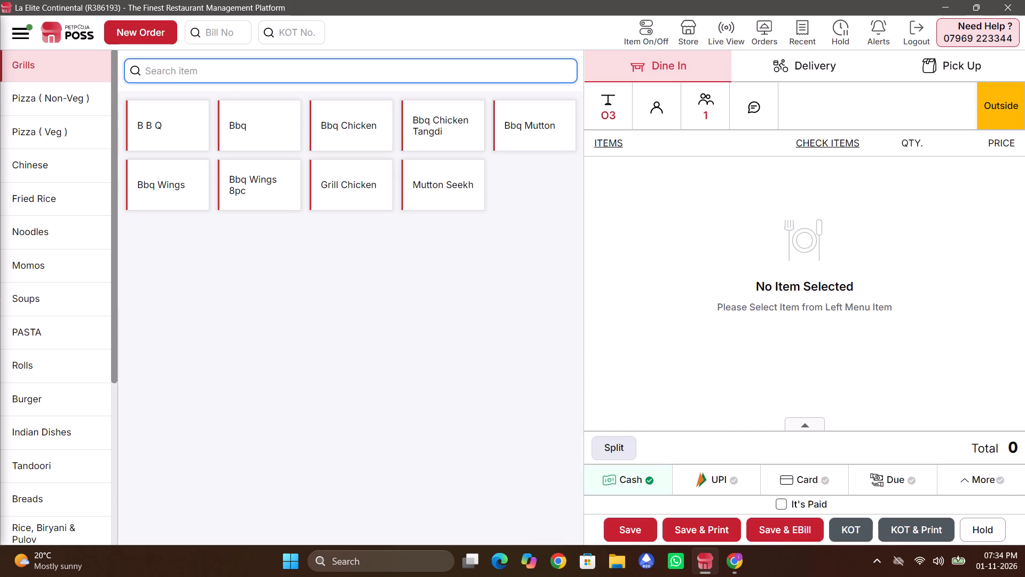
{"action": "left_click", "coordinate": [181, 66]}
{"action": "type", "text": "hari"}
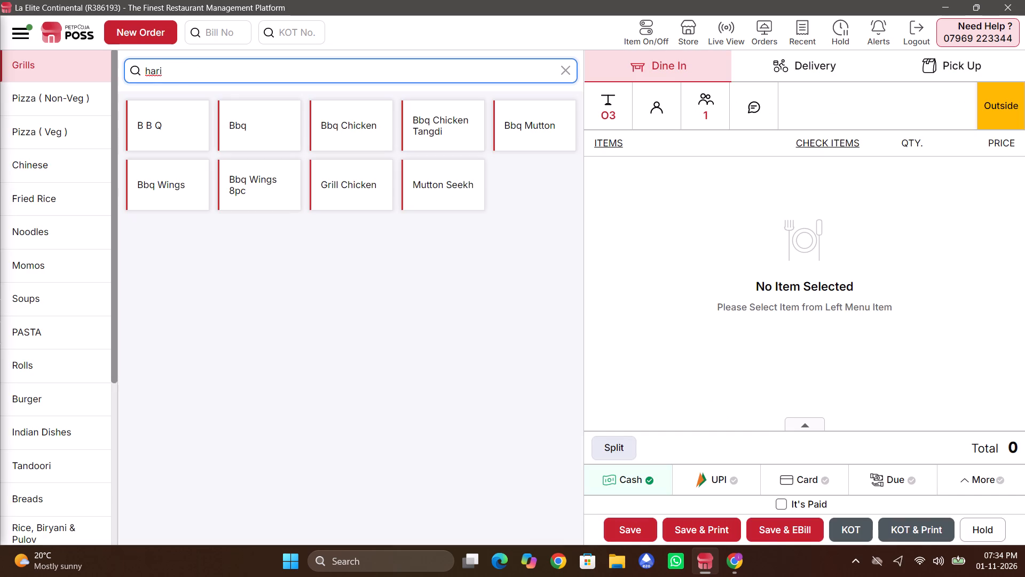
{"action": "type", "text": "sa"}
{"action": "key", "text": "Return"}
{"action": "left_click", "coordinate": [168, 124]}
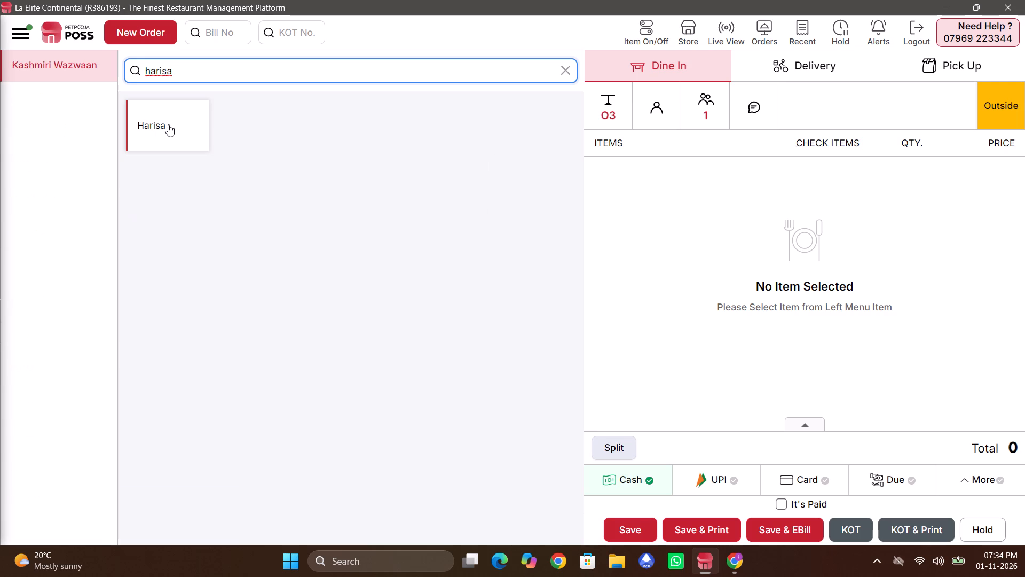
{"action": "left_click", "coordinate": [289, 290]}
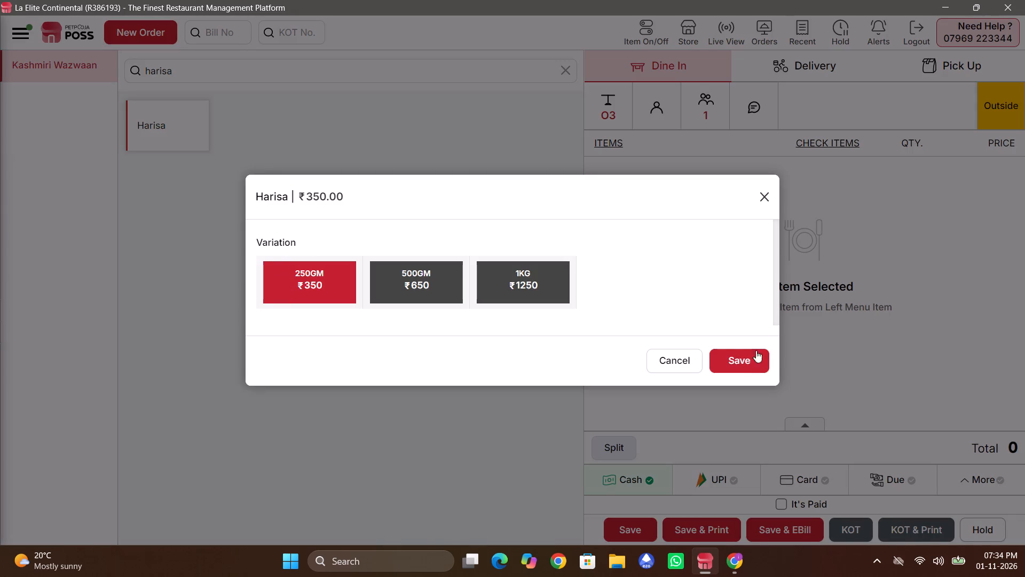
{"action": "left_click", "coordinate": [758, 361]}
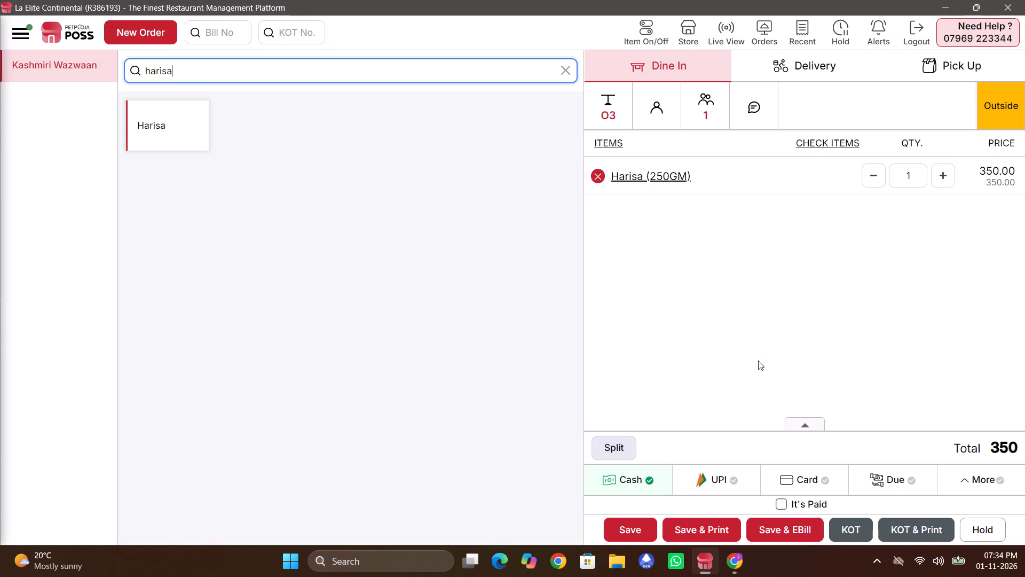
{"action": "left_click", "coordinate": [902, 526]}
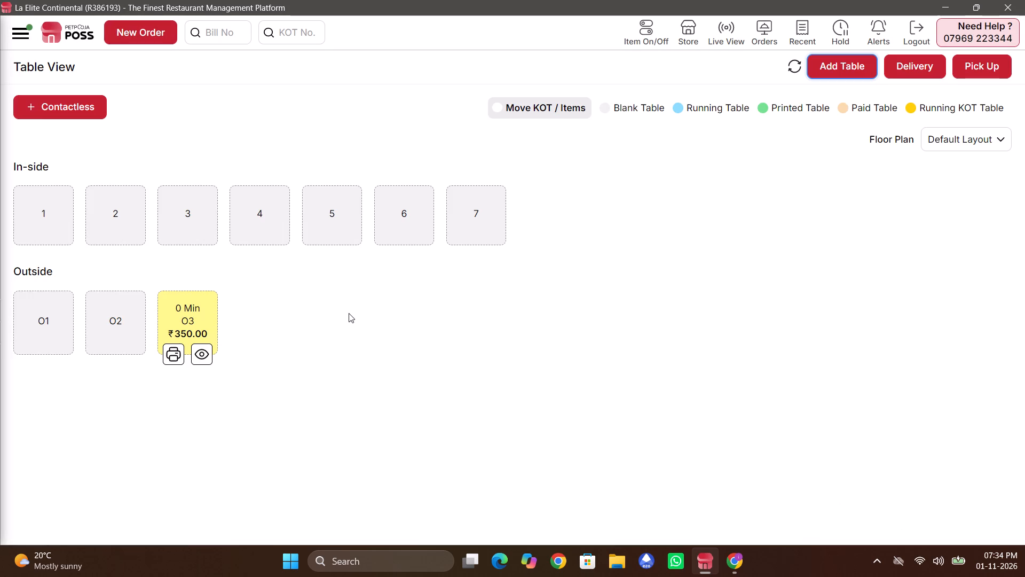
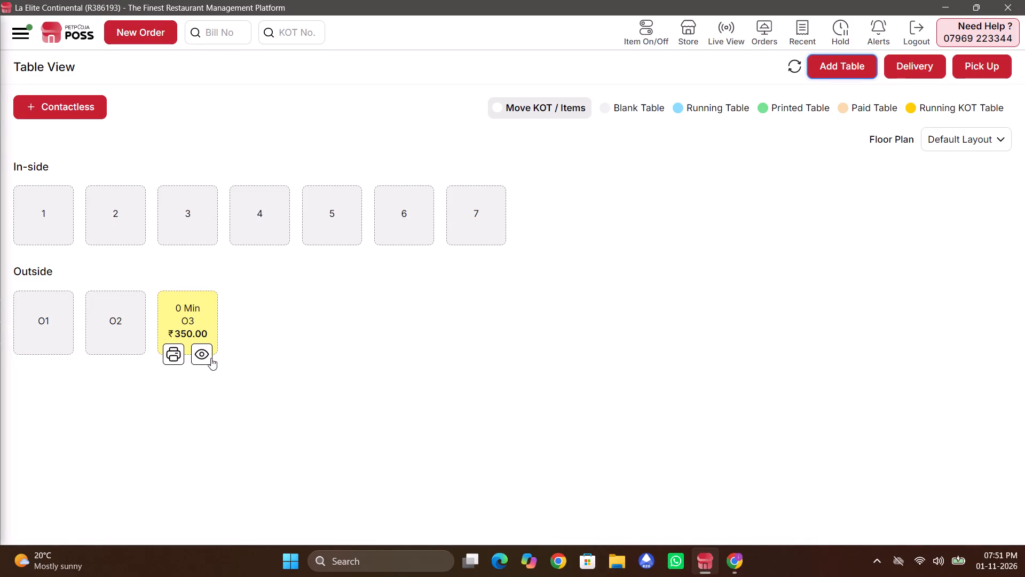
Open outside table O3's running order and add one Naan and one Campa At 30 to it.
{"action": "left_click", "coordinate": [210, 356]}
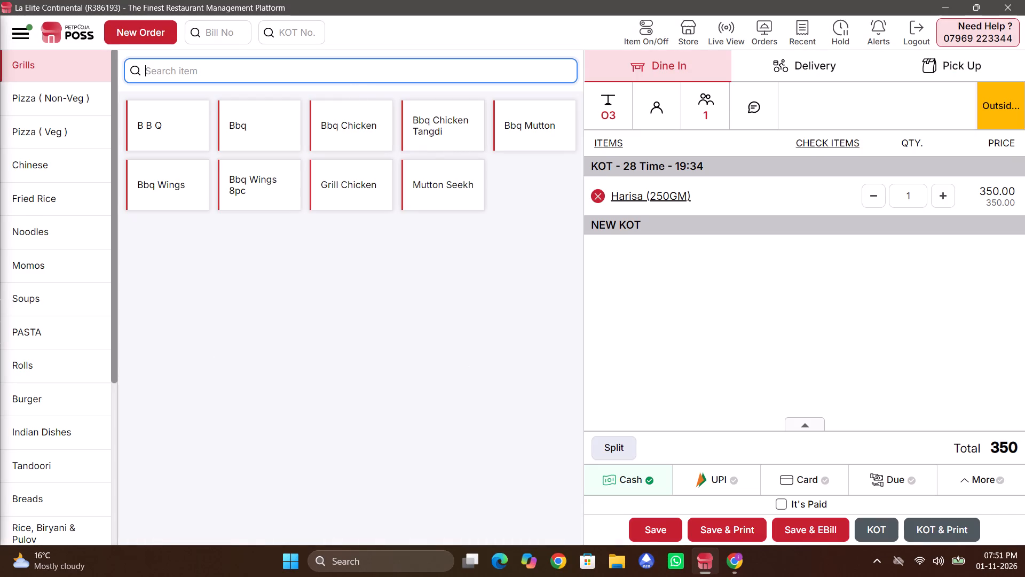
{"action": "left_click", "coordinate": [346, 76]}
{"action": "type", "text": "naan"}
{"action": "key", "text": "Return"}
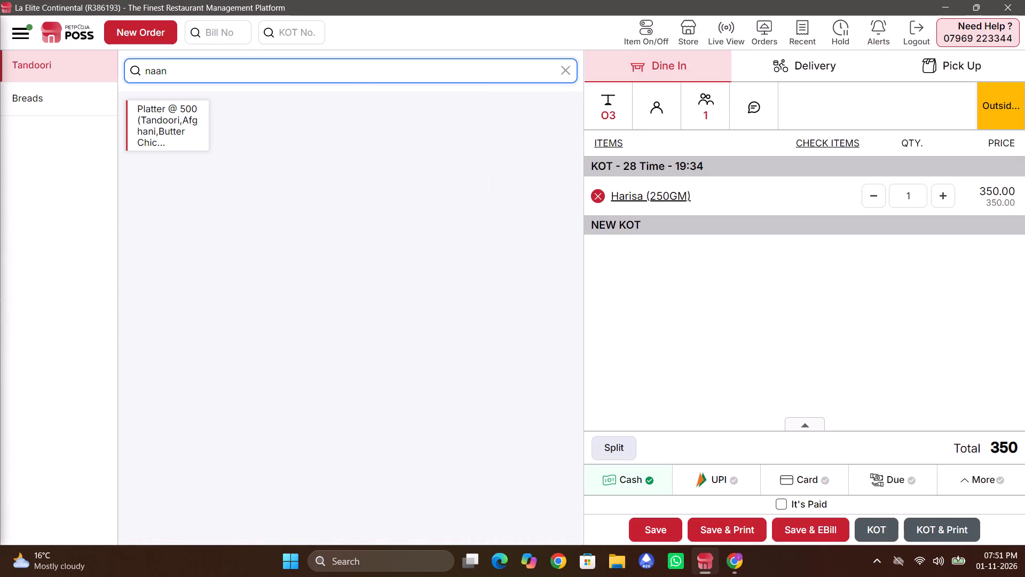
{"action": "left_click", "coordinate": [29, 106]}
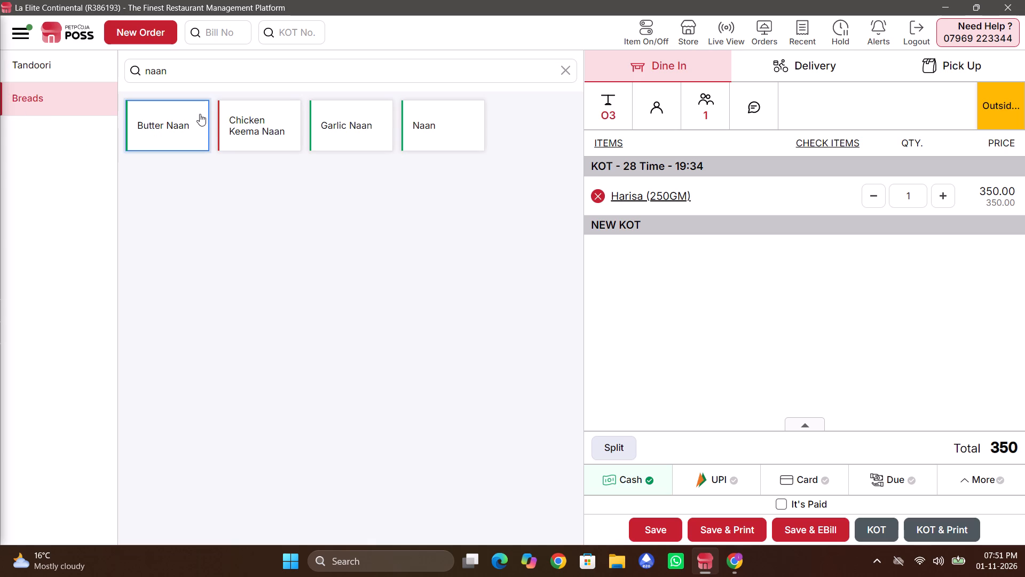
{"action": "left_click", "coordinate": [415, 140]}
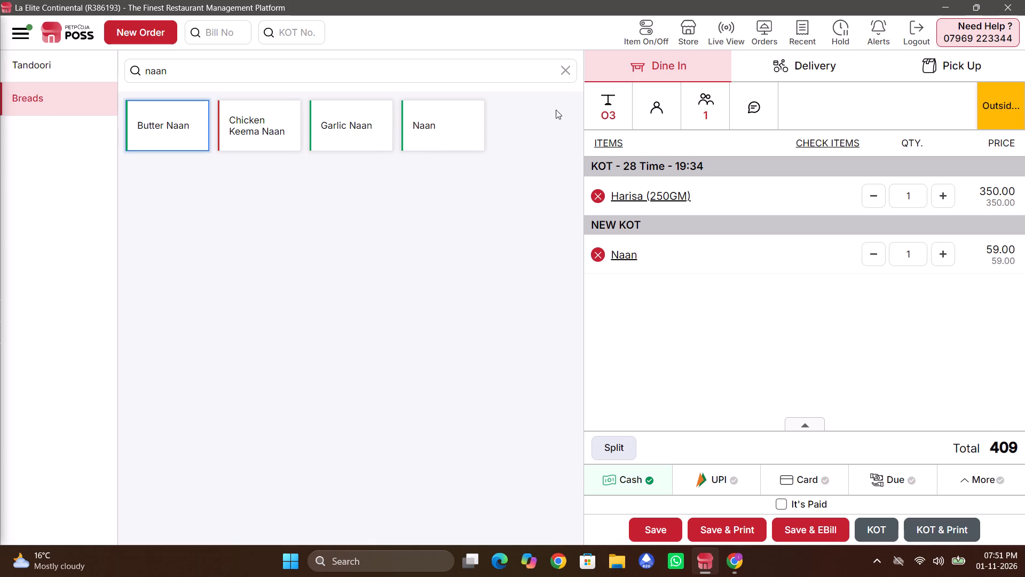
{"action": "left_click", "coordinate": [564, 71]}
{"action": "left_click", "coordinate": [557, 71]}
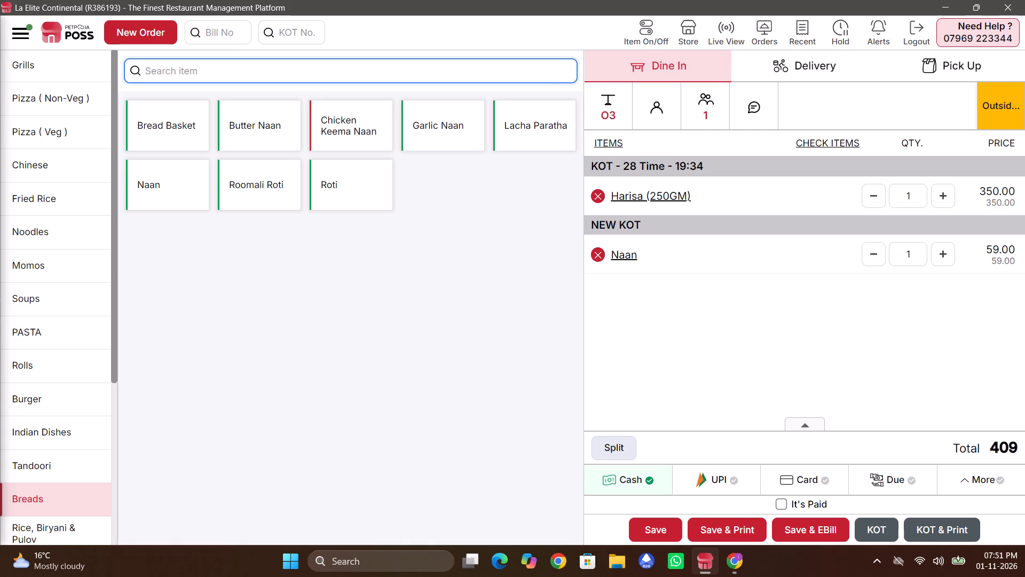
{"action": "type", "text": "30"}
{"action": "key", "text": "Return"}
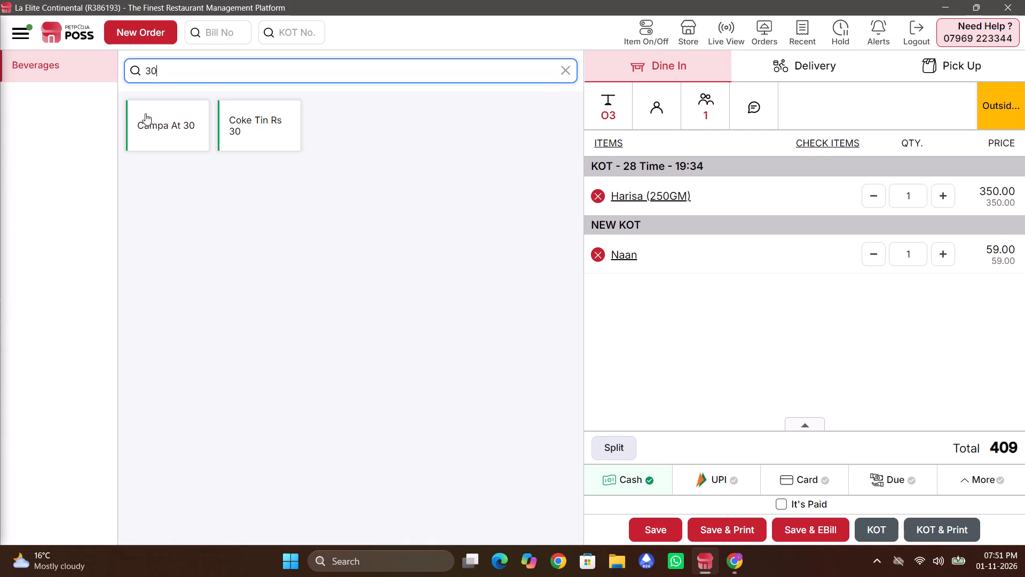
{"action": "left_click", "coordinate": [150, 115]}
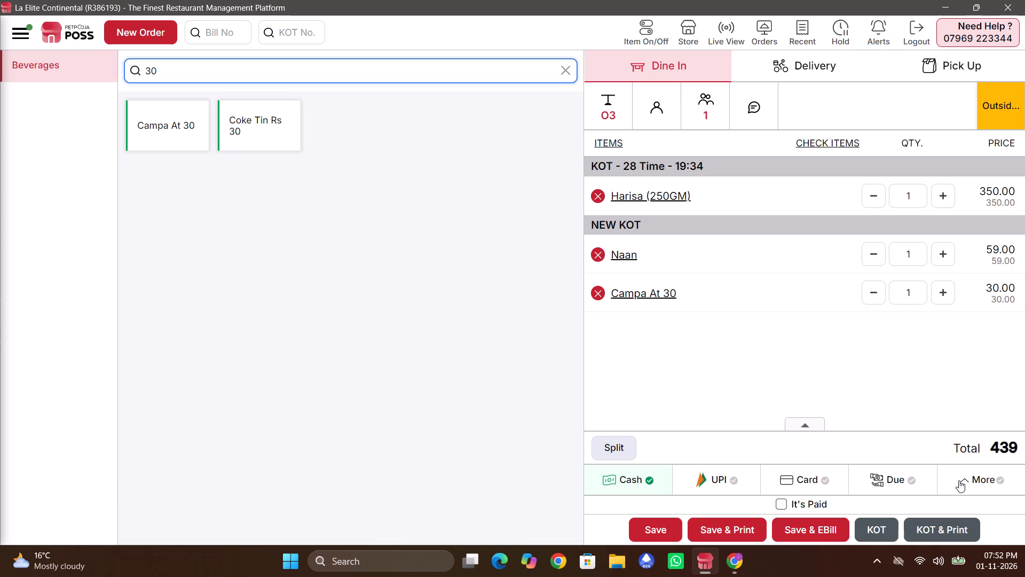
Set UPI as the payment method for table O3's order and save it with an e-bill.
{"action": "left_click", "coordinate": [744, 480]}
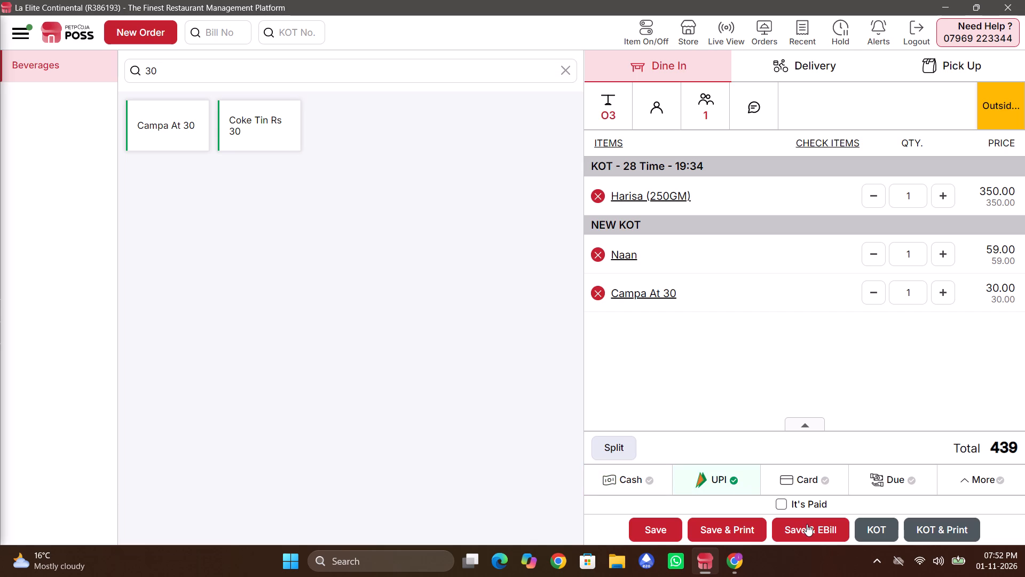
{"action": "left_click", "coordinate": [807, 524]}
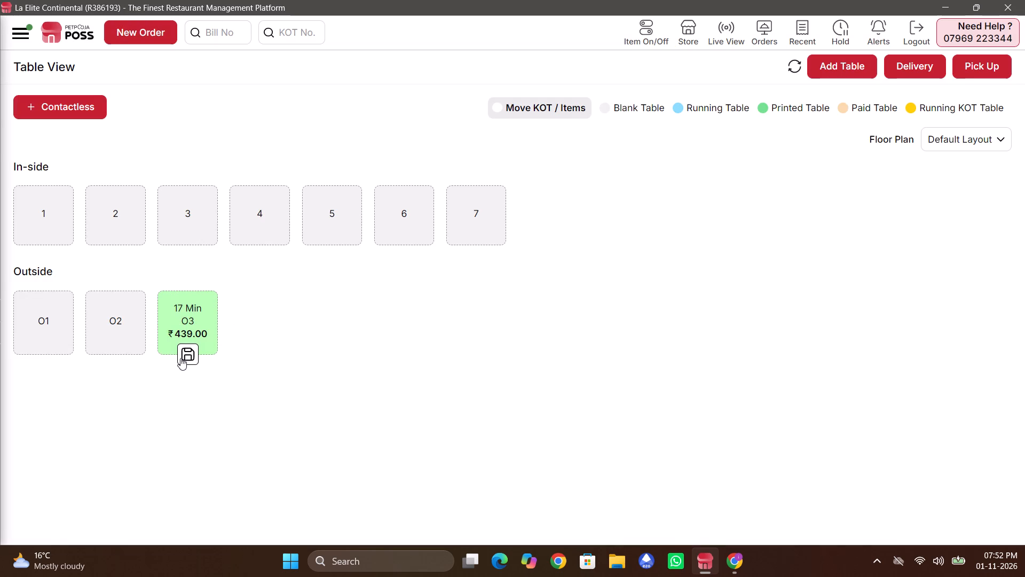
Reopen table O3's billed order and save it with a printed bill.
{"action": "left_click", "coordinate": [184, 358]}
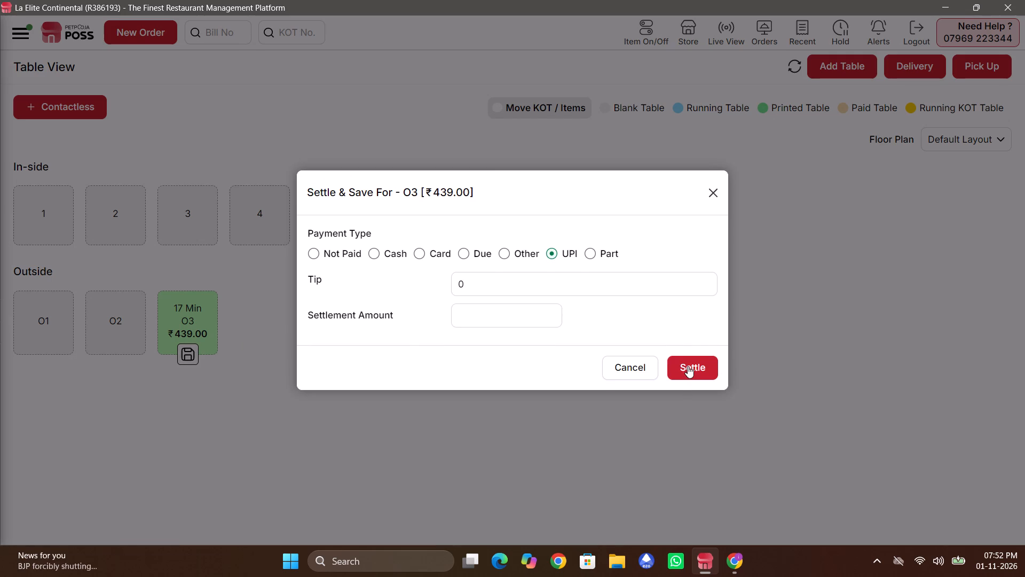
{"action": "left_click", "coordinate": [711, 191]}
{"action": "left_click", "coordinate": [172, 296]}
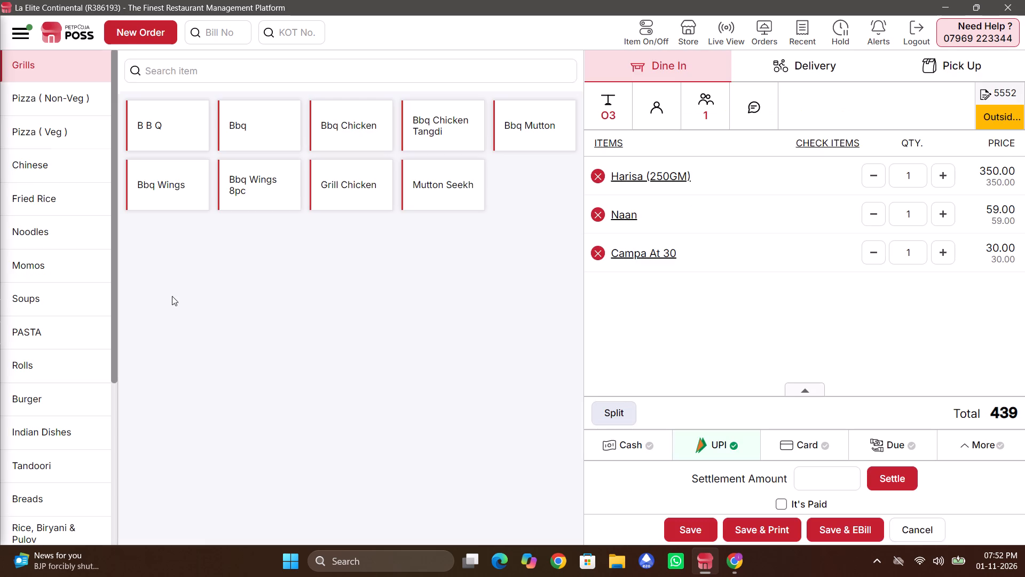
{"action": "left_click", "coordinate": [780, 527]}
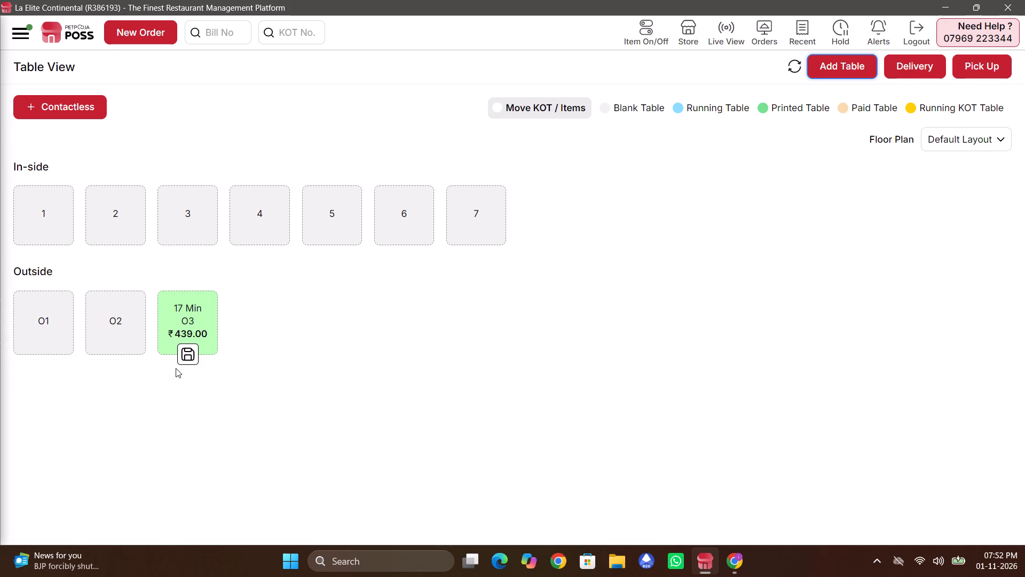
Settle table O3's printed bill with UPI as the payment type.
{"action": "left_click", "coordinate": [192, 355]}
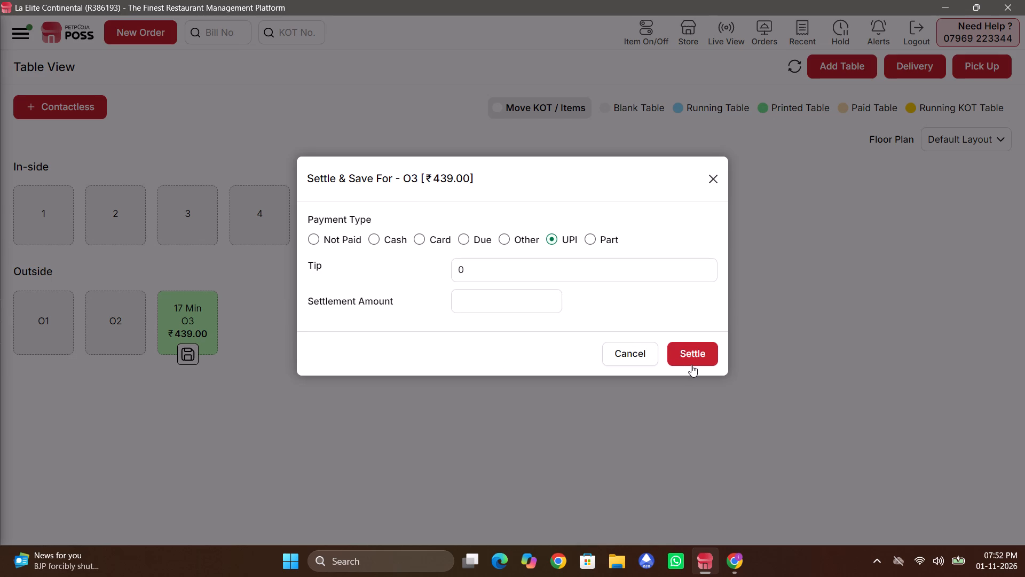
{"action": "left_click", "coordinate": [691, 365]}
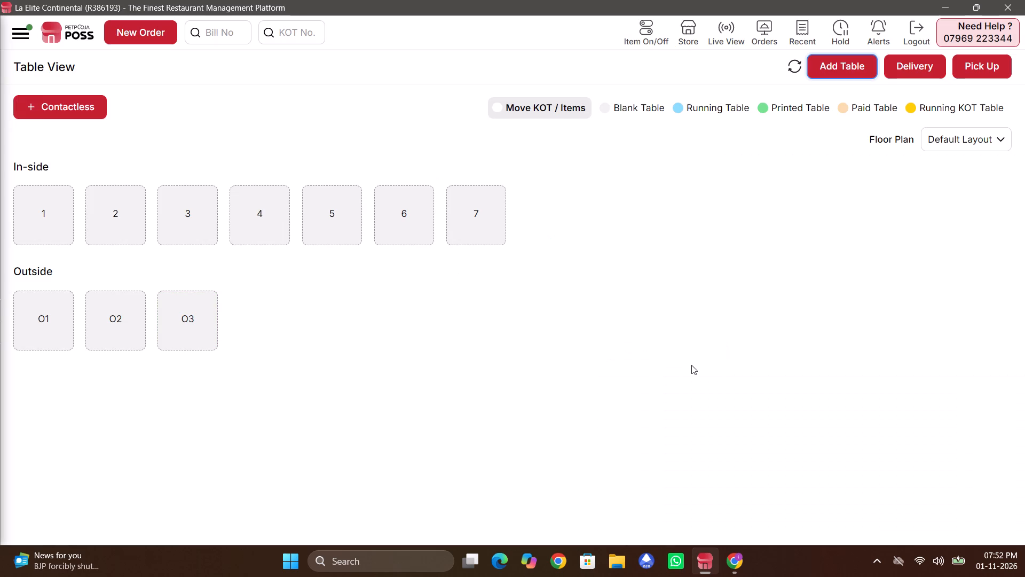
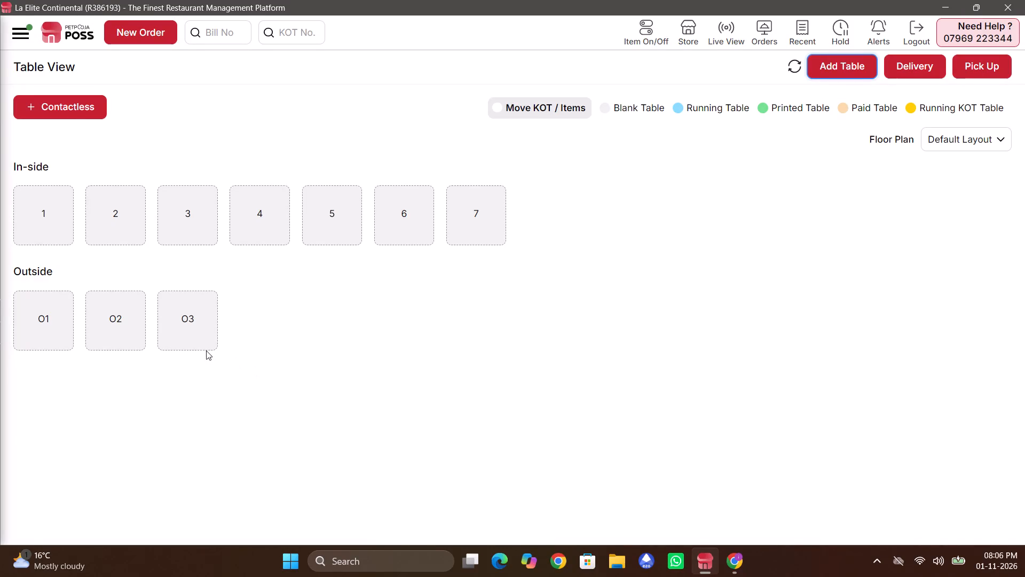
Start a dine-in order for outside table O3 and add two Cappuccinos to it.
{"action": "left_click", "coordinate": [199, 337]}
{"action": "left_click", "coordinate": [259, 72]}
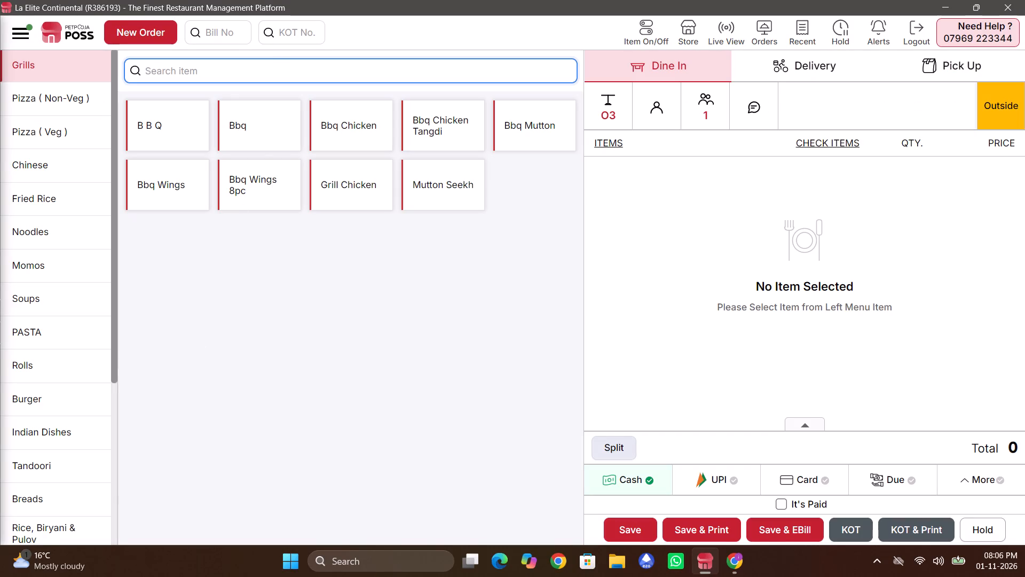
{"action": "type", "text": "capp"}
{"action": "key", "text": "Return"}
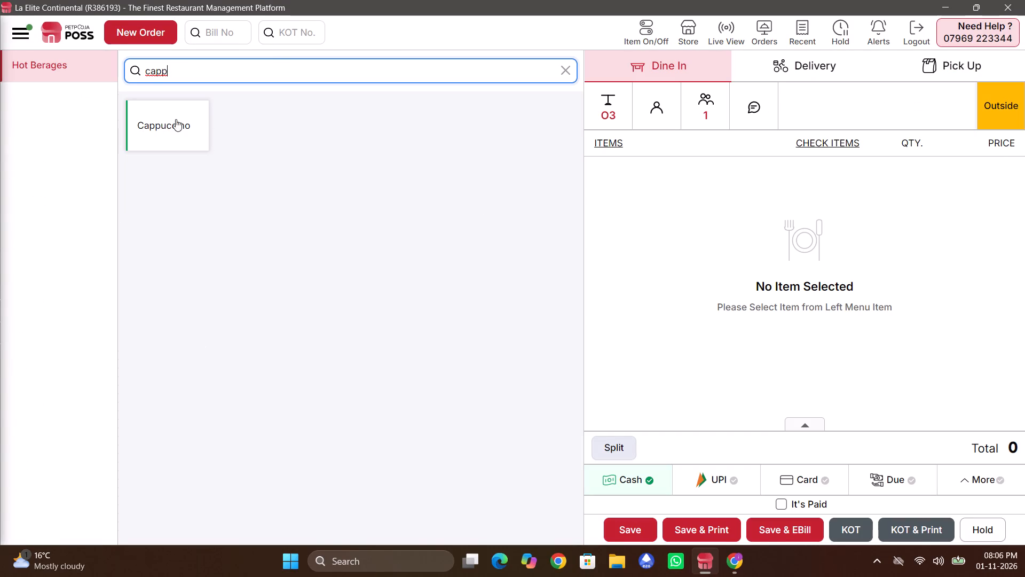
{"action": "double_click", "coordinate": [168, 132]}
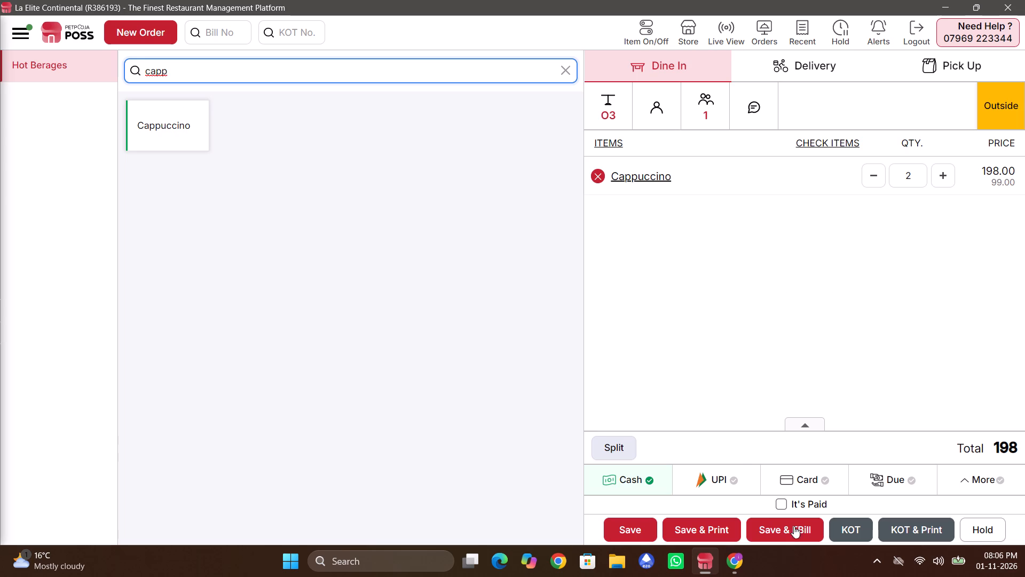
Set UPI as the payment method for table O3's Cappuccino order and save it with an e-bill.
{"action": "left_click", "coordinate": [738, 484]}
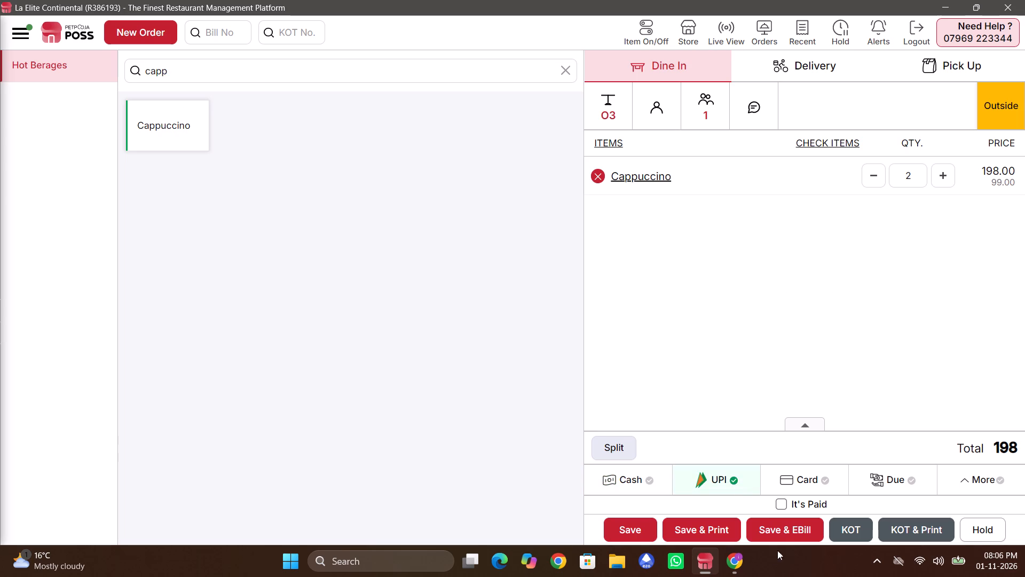
{"action": "left_click", "coordinate": [789, 526]}
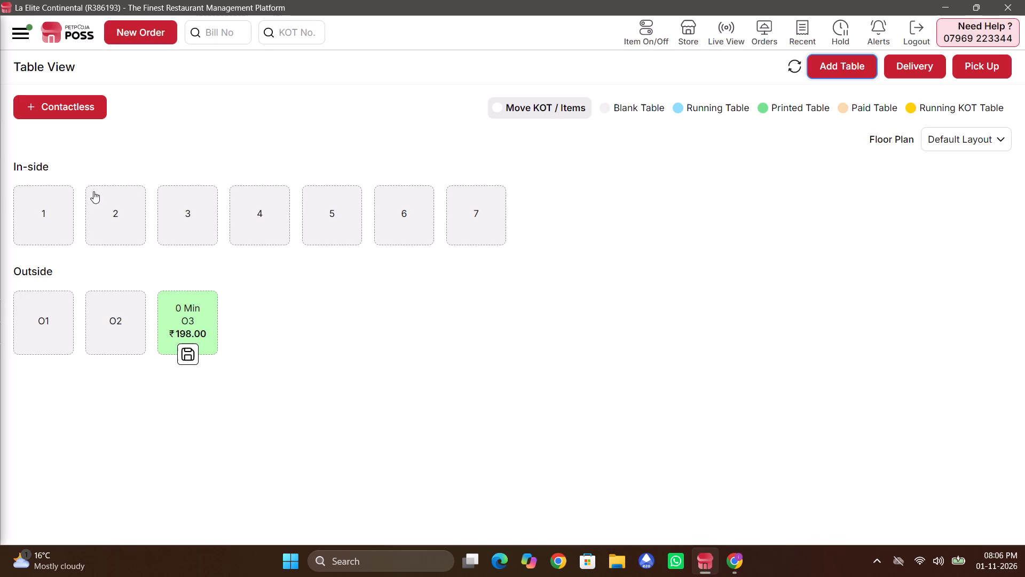
Settle table O3's Cappuccino bill with UPI as the payment type.
{"action": "left_click", "coordinate": [194, 354]}
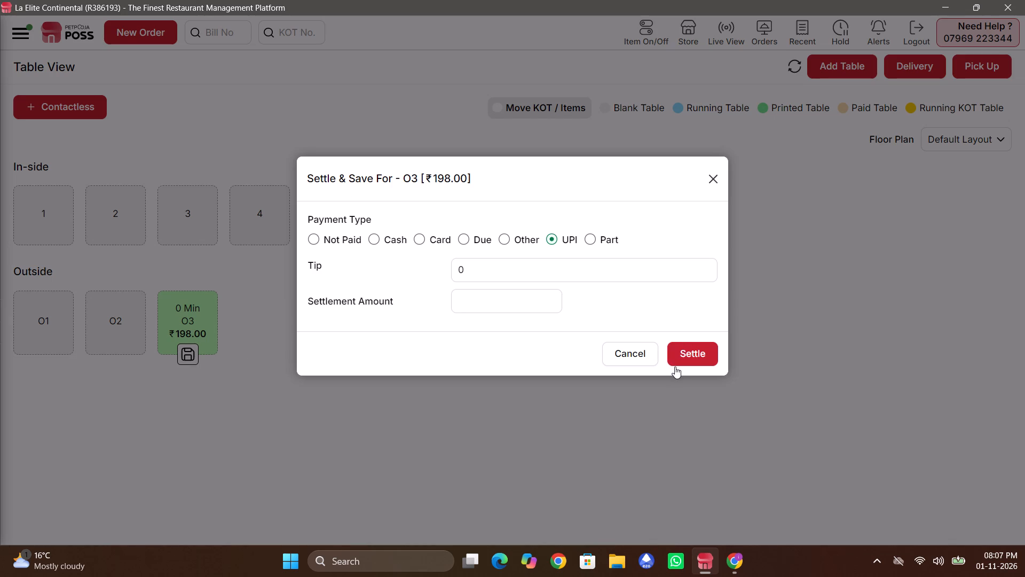
{"action": "left_click", "coordinate": [675, 367]}
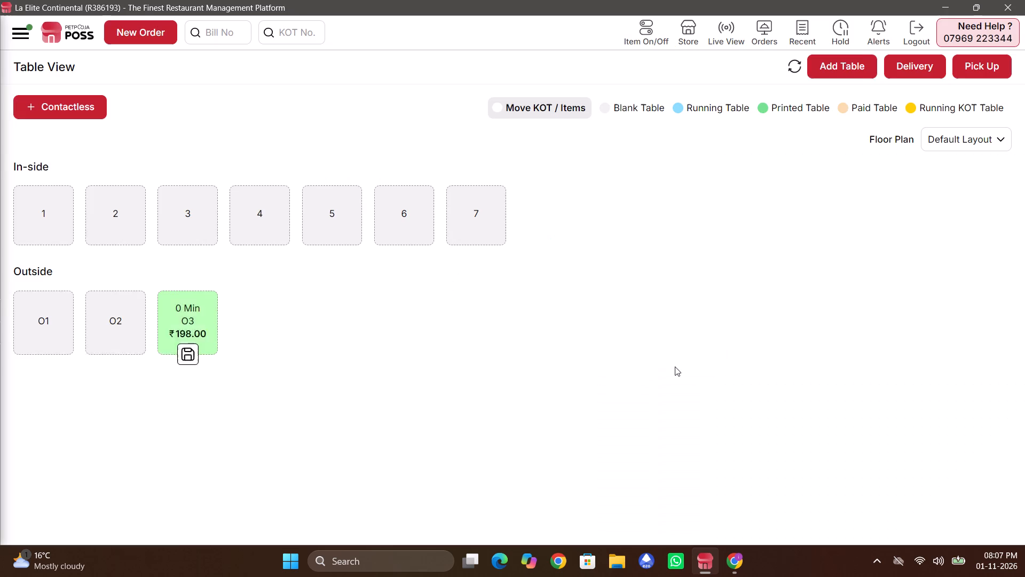
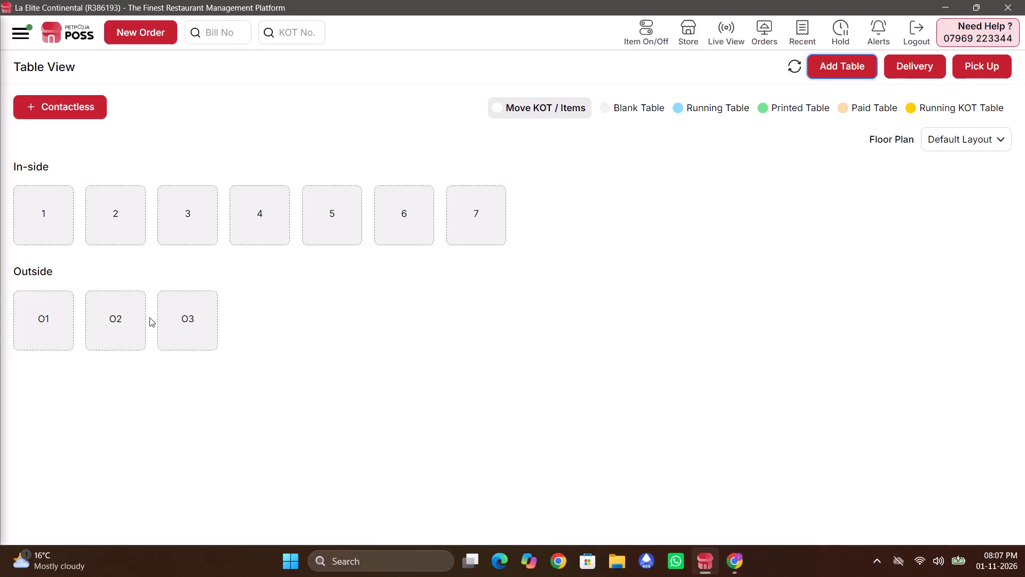
Start a dine-in order for outside table O3, search the menu for harisa and select Harisa for the order.
{"action": "left_click", "coordinate": [171, 321]}
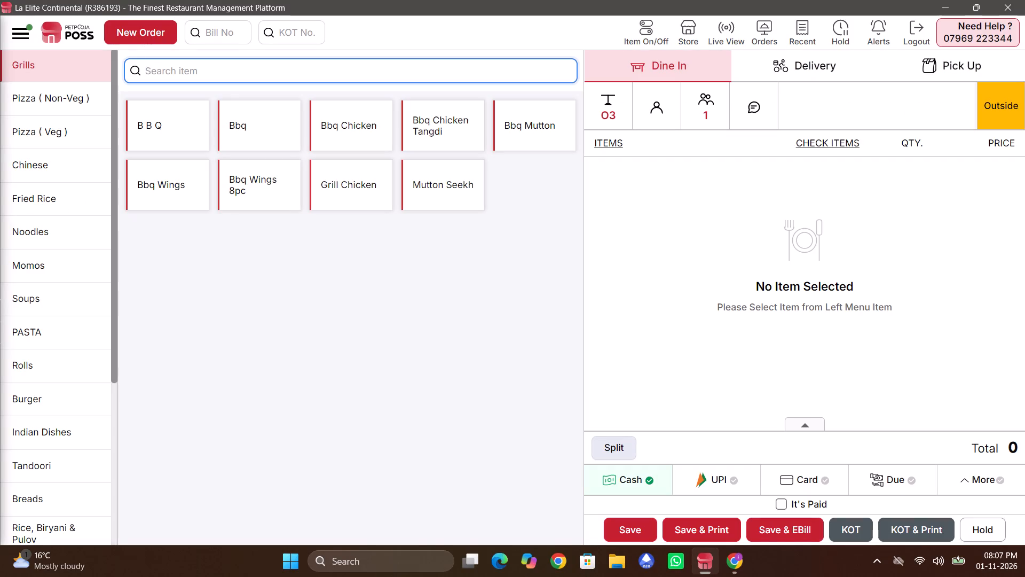
{"action": "left_click", "coordinate": [163, 66]}
{"action": "type", "text": "harsis"}
{"action": "key", "text": "Return"}
{"action": "key", "text": "BackSpace"}
{"action": "key", "text": "a"}
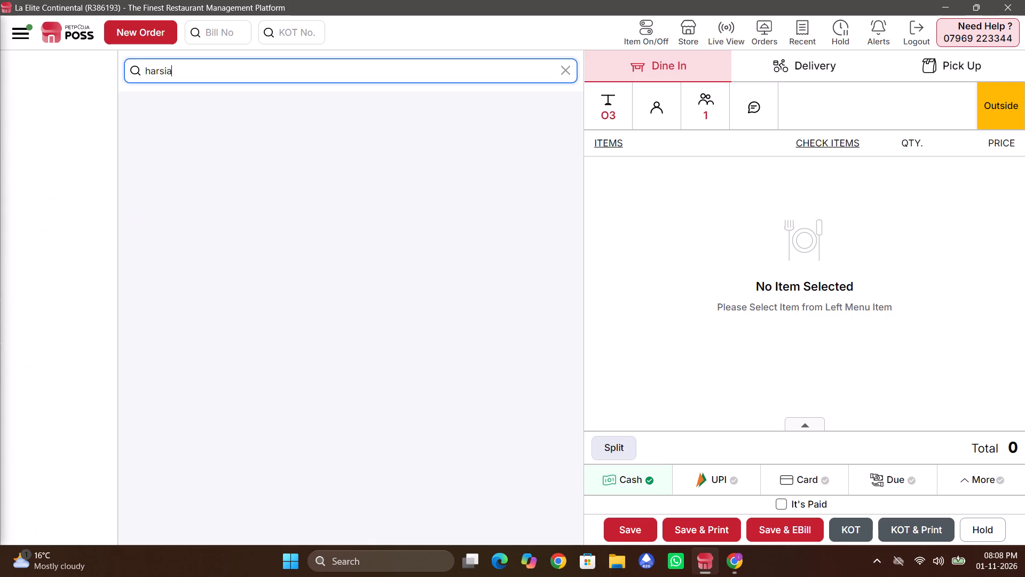
{"action": "key", "text": "Return"}
{"action": "key", "text": "Return"}
{"action": "left_click", "coordinate": [193, 73]}
{"action": "key", "text": "BackSpace"}
{"action": "key", "text": "BackSpace"}
{"action": "key", "text": "BackSpace"}
{"action": "key", "text": "BackSpace"}
{"action": "key", "text": "e"}
{"action": "key", "text": "BackSpace"}
{"action": "type", "text": "risa"}
{"action": "key", "text": "Return"}
{"action": "left_click", "coordinate": [170, 113]}
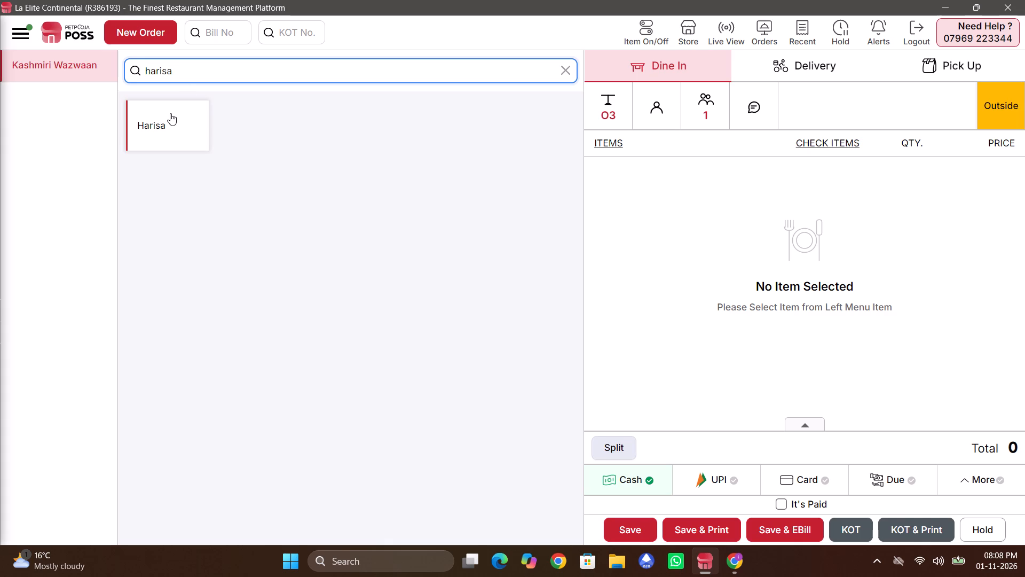
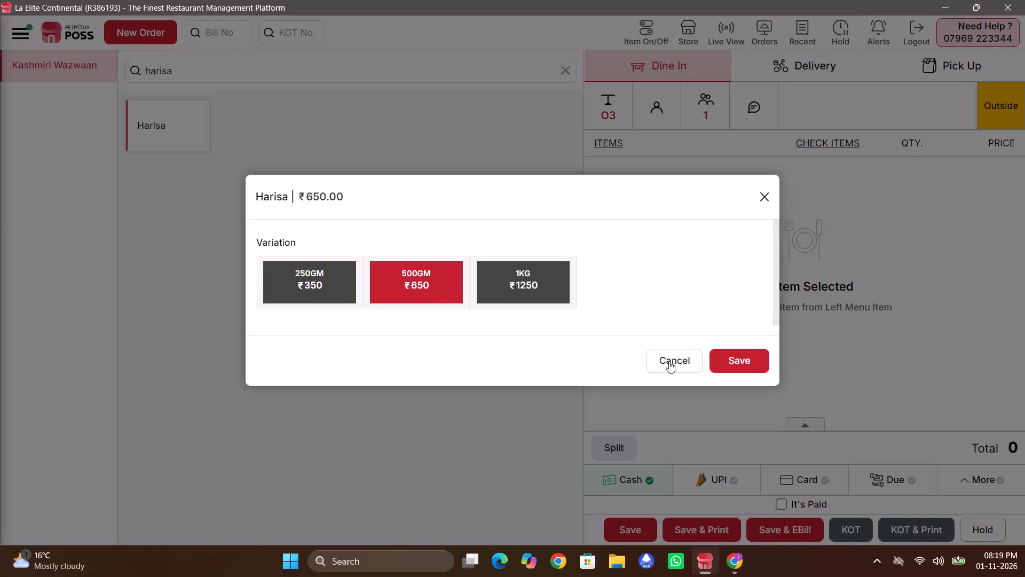
Add the 500GM variation of Harisa to the O3 order.
{"action": "left_click", "coordinate": [735, 367]}
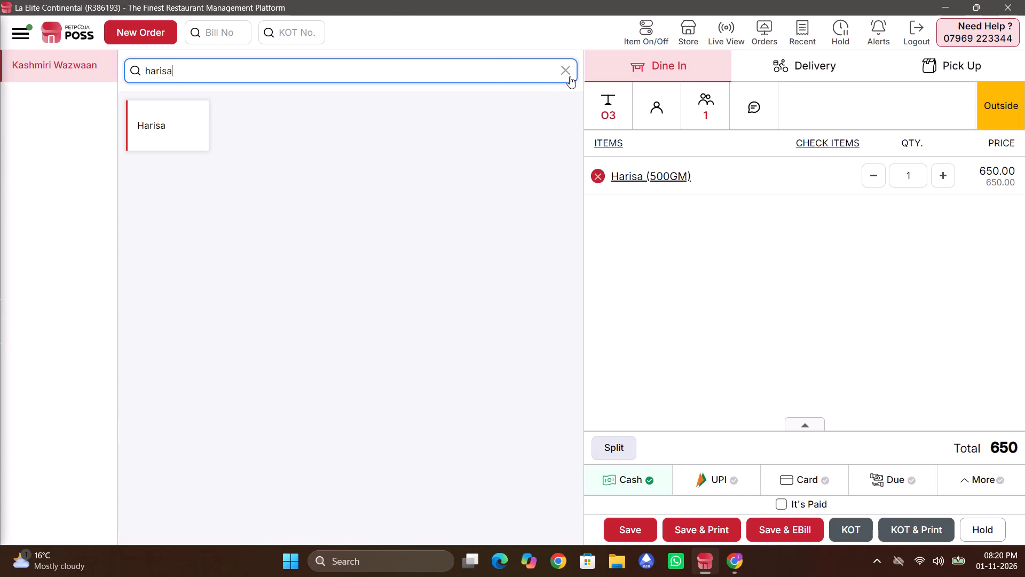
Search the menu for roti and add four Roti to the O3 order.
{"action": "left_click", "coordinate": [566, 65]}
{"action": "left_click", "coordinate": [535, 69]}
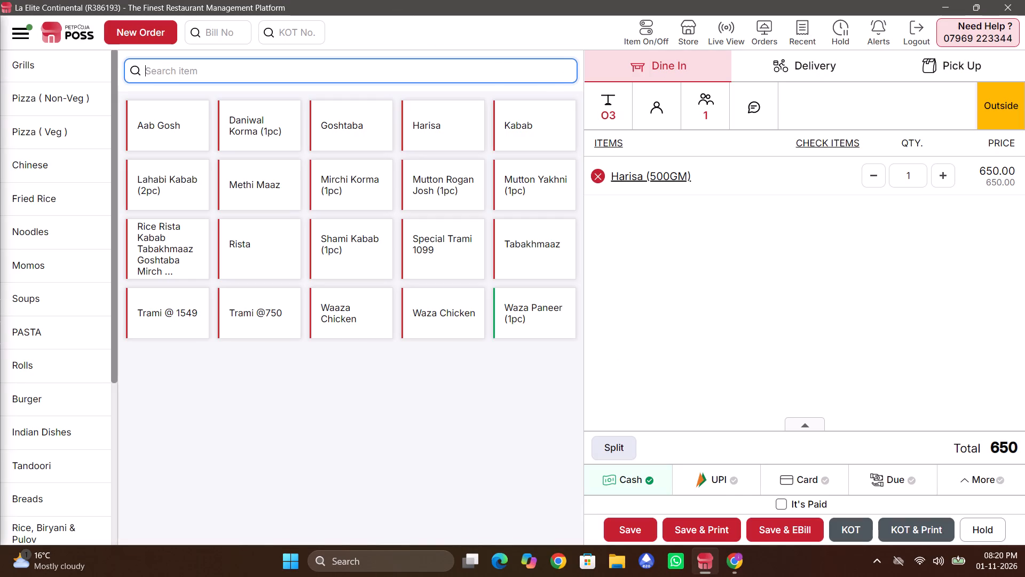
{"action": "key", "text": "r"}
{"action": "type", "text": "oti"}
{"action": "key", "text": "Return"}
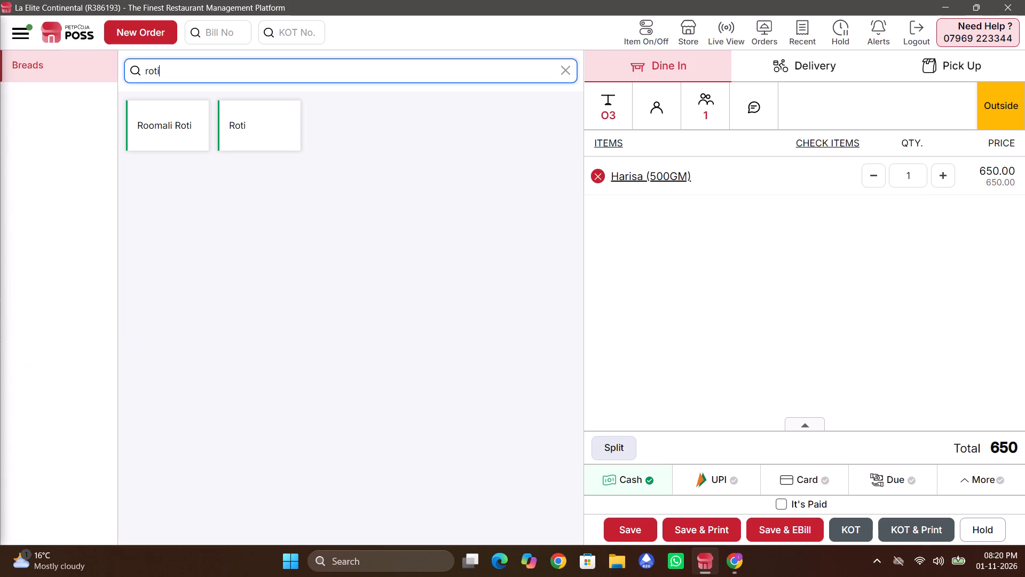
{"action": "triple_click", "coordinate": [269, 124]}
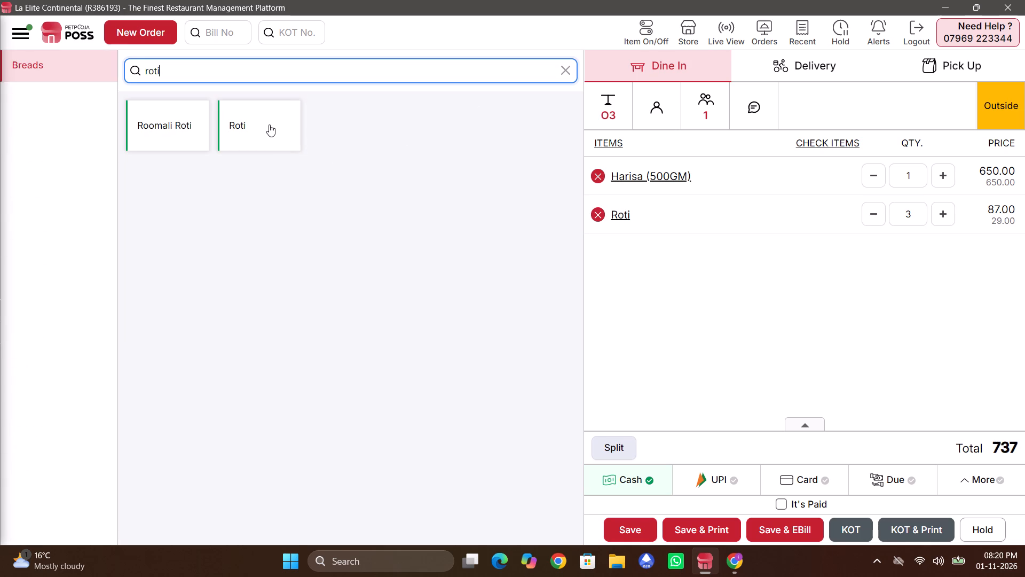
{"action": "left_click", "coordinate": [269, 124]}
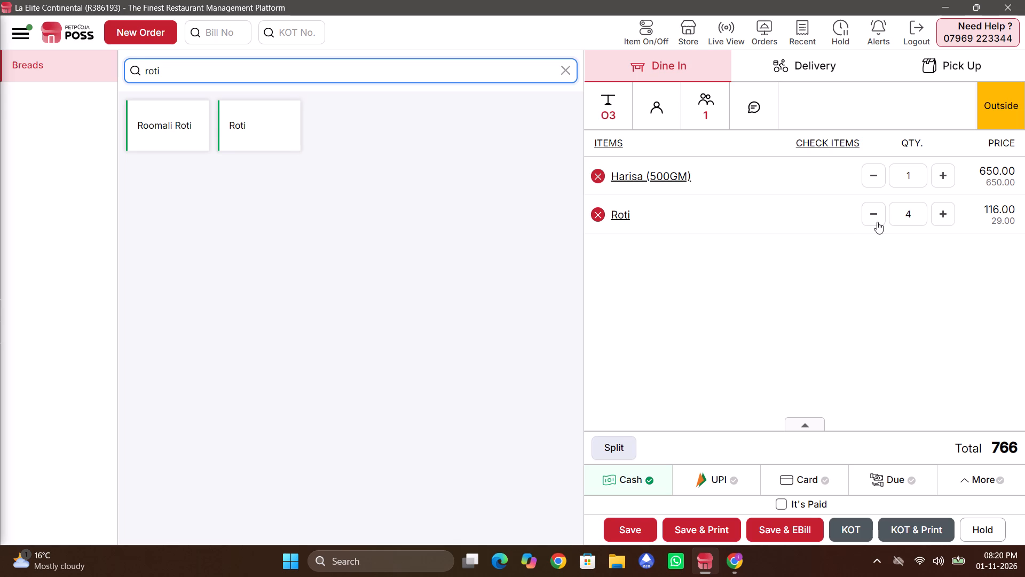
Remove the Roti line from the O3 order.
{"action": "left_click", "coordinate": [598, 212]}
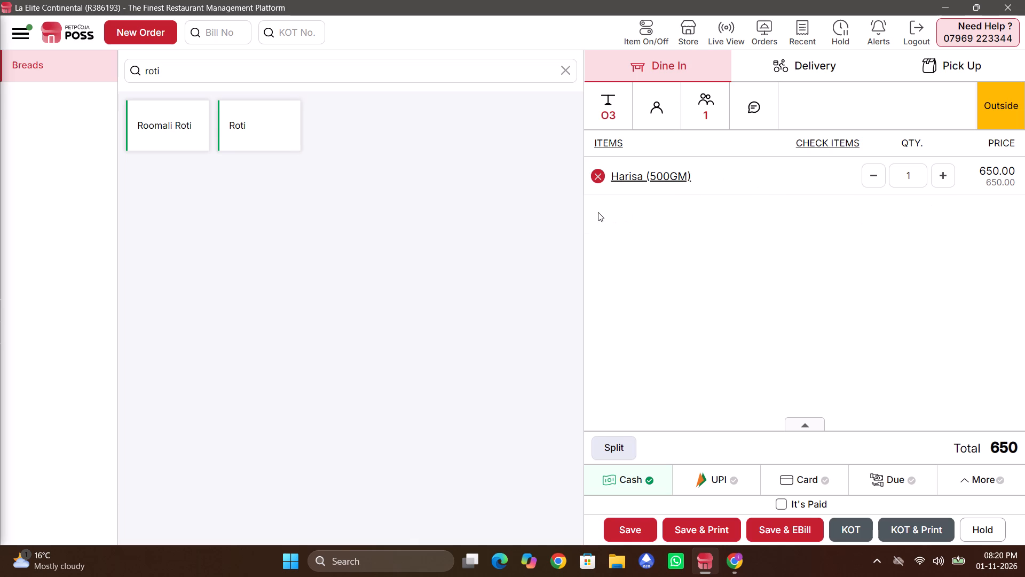
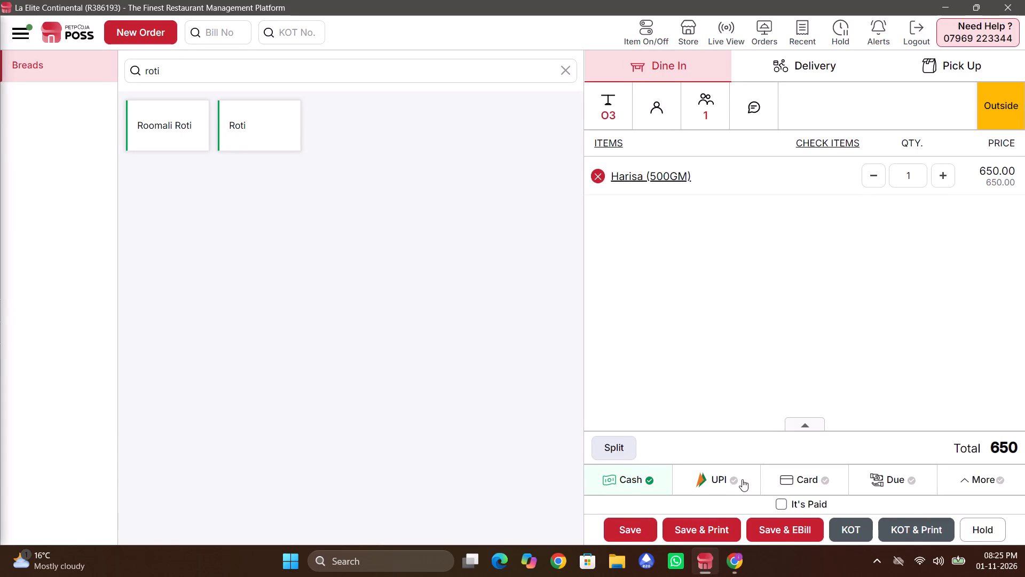
Set the O3 order's payment type to UPI and save the order with an e-bill.
{"action": "left_click", "coordinate": [742, 479]}
{"action": "left_click", "coordinate": [781, 537]}
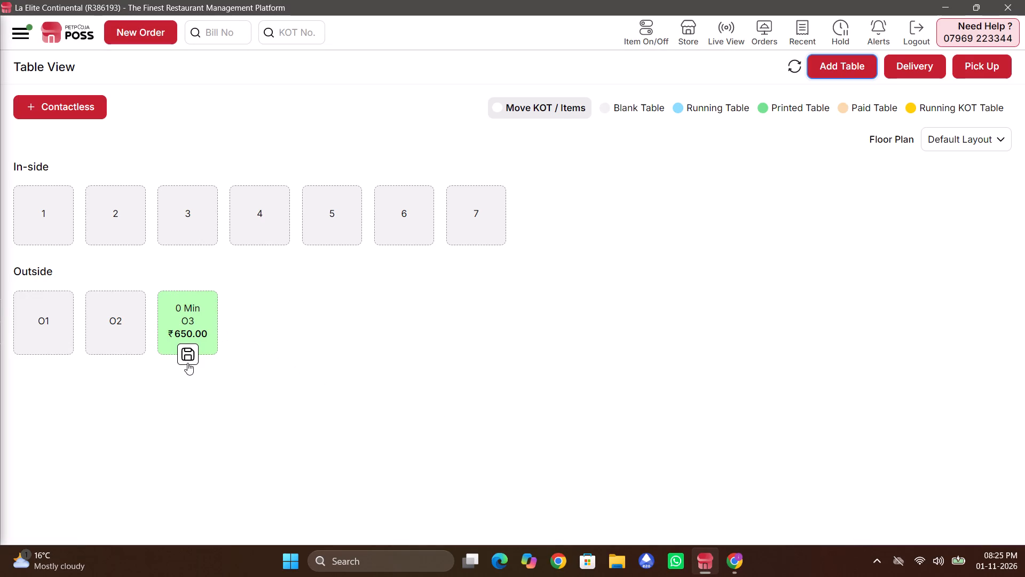
Settle and save the O3 table's bill with UPI as the payment type.
{"action": "left_click", "coordinate": [187, 363]}
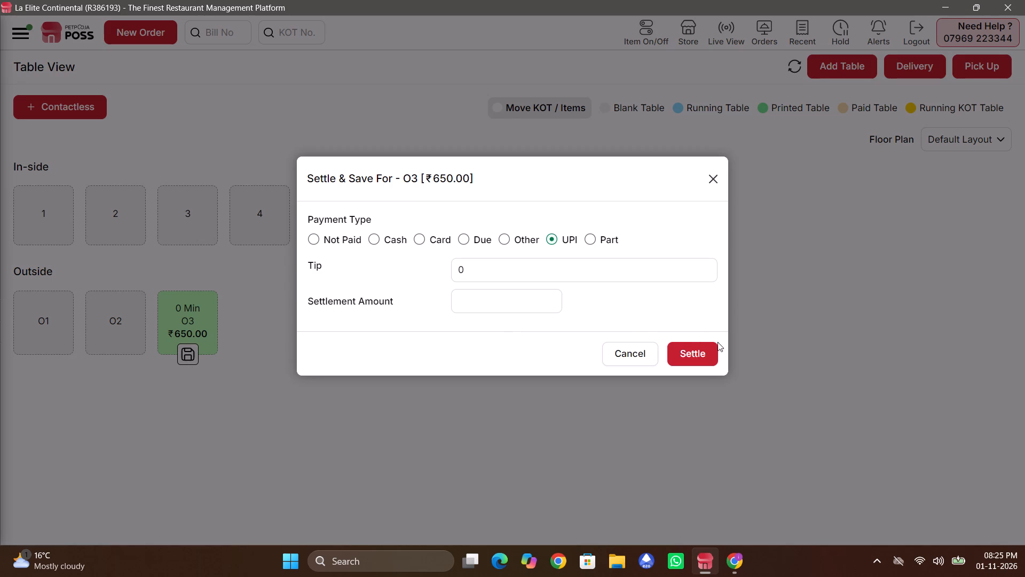
{"action": "left_click", "coordinate": [698, 369]}
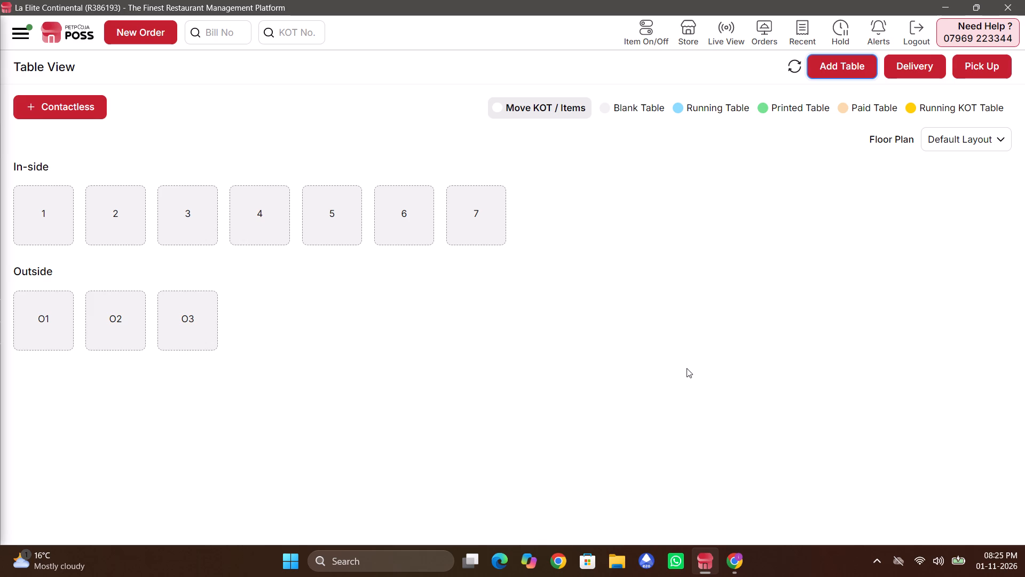
Check the day's sales report and return to the table view.
{"action": "key", "text": "ctrl+s"}
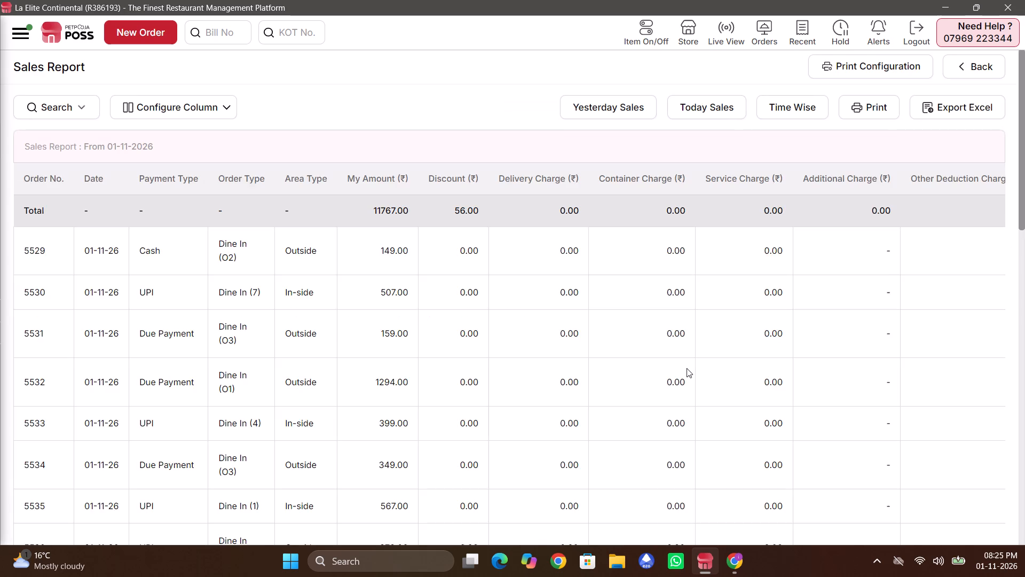
{"action": "key", "text": "ctrl+t"}
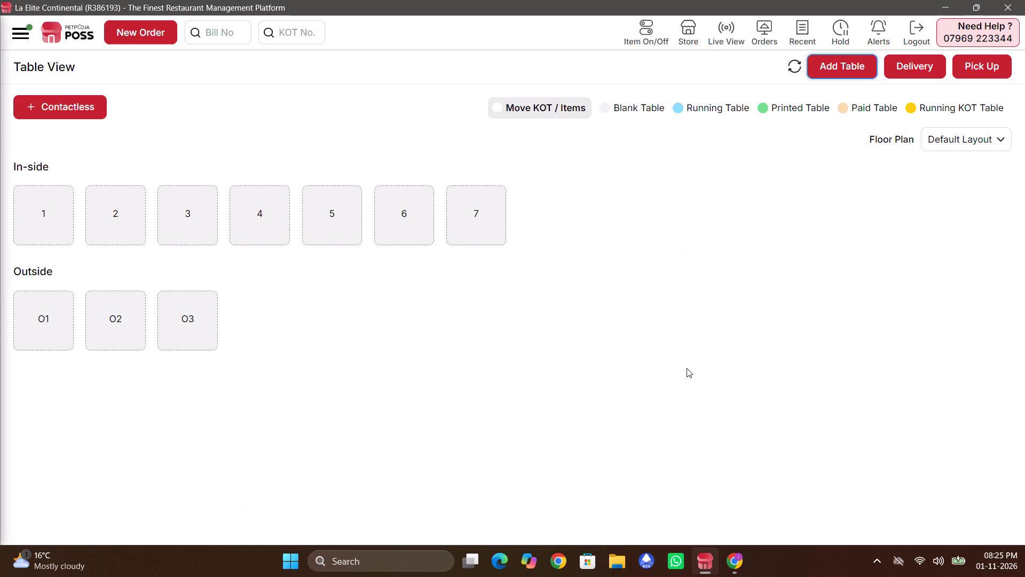
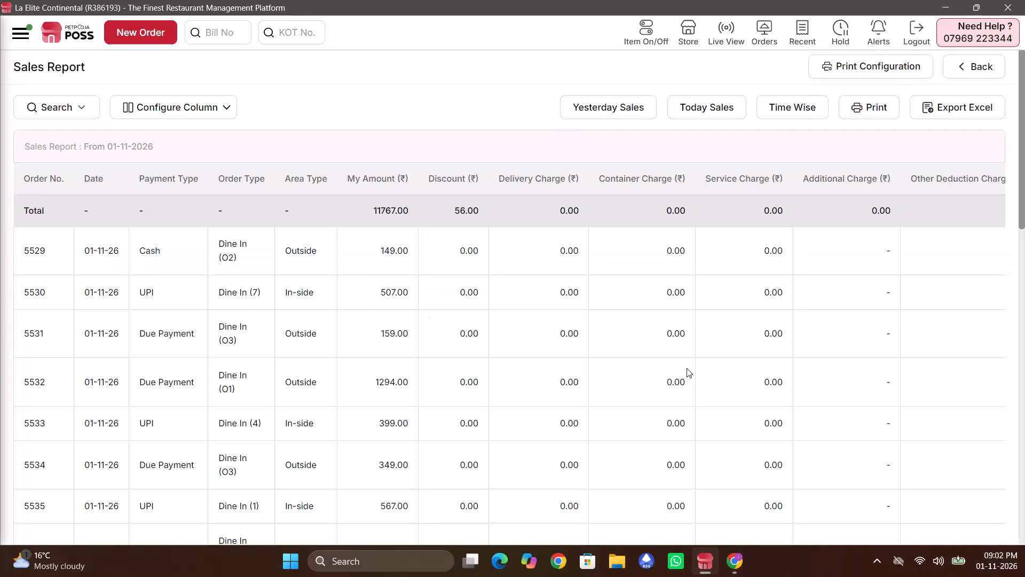
Leave the sales report for the table view and close both the Petpooja POS and the Chrome window showing YouTube.
{"action": "key", "text": "ctrl+t"}
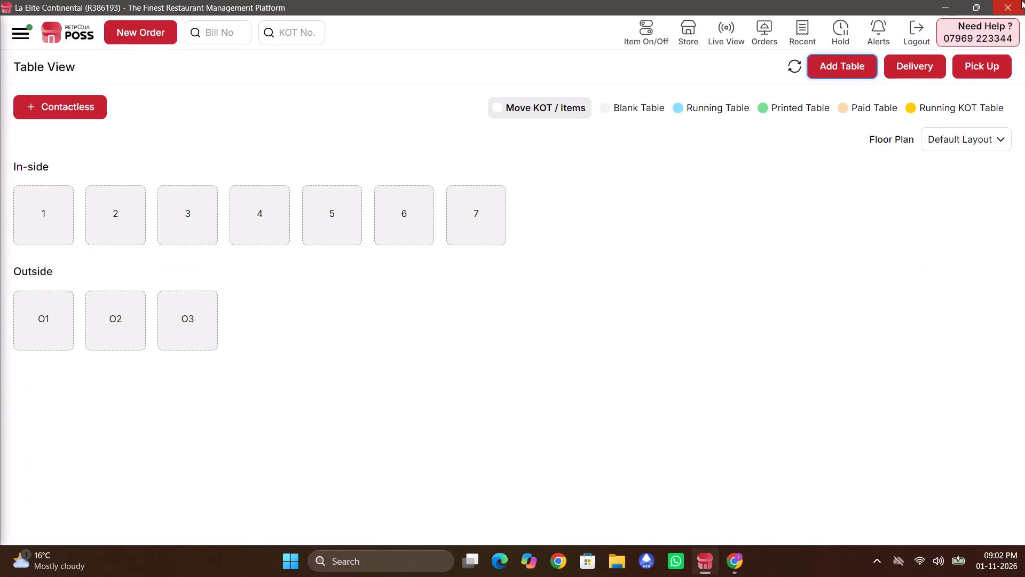
{"action": "left_click", "coordinate": [1021, 0]}
{"action": "left_click", "coordinate": [720, 568]}
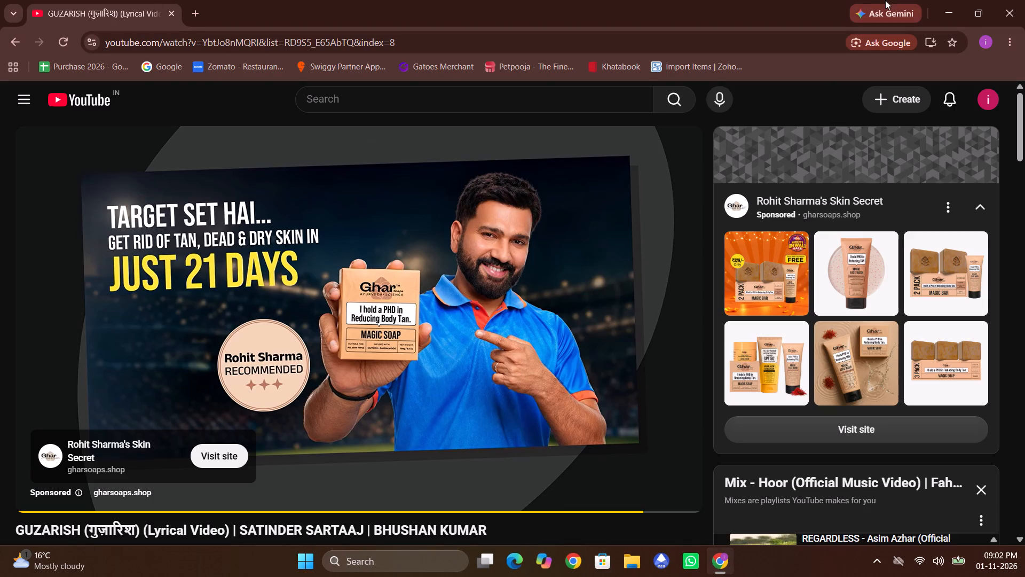
{"action": "left_click", "coordinate": [1024, 0]}
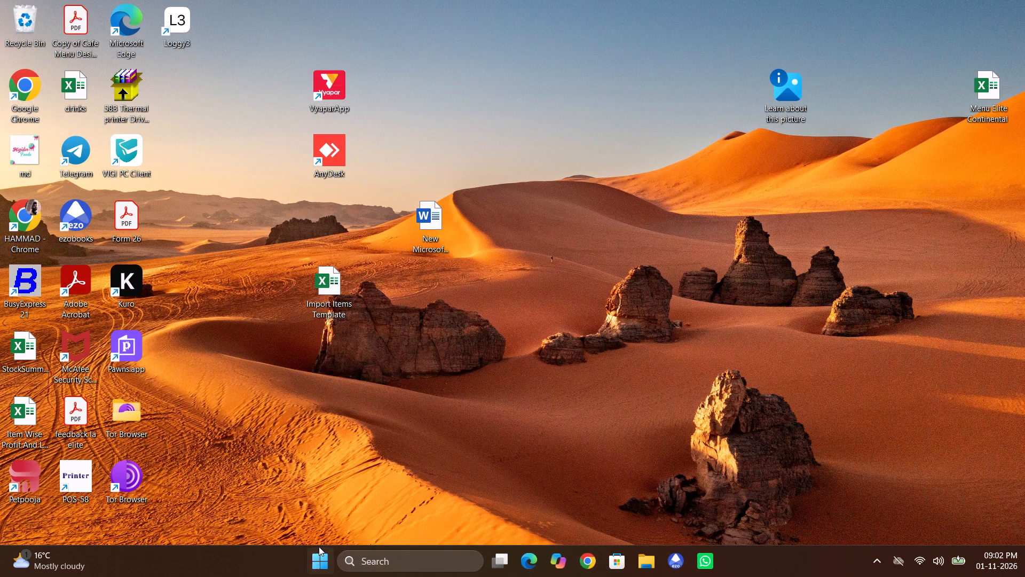
Open the computer's power options in Windows.
{"action": "left_click", "coordinate": [319, 547]}
{"action": "left_click", "coordinate": [598, 509]}
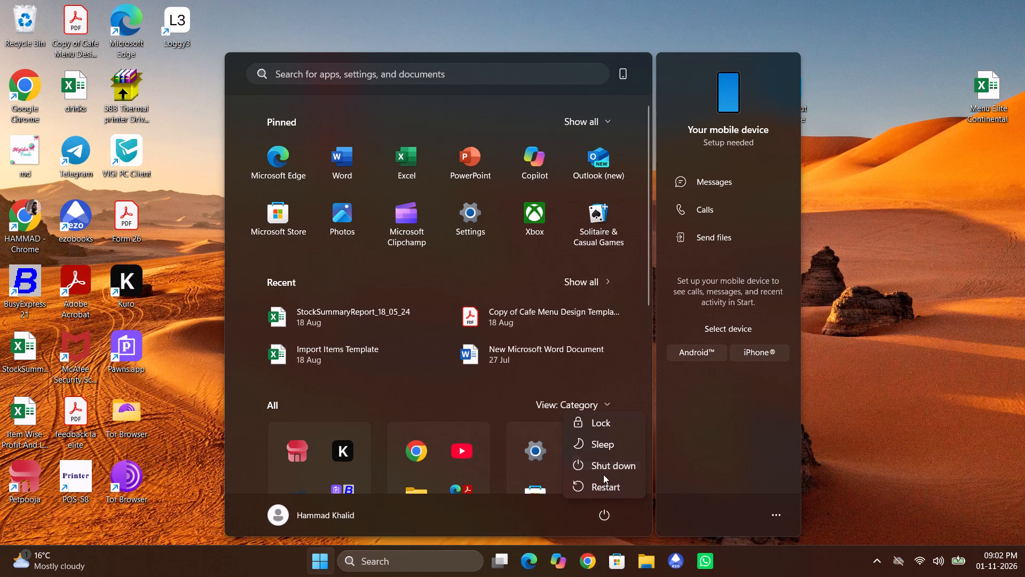